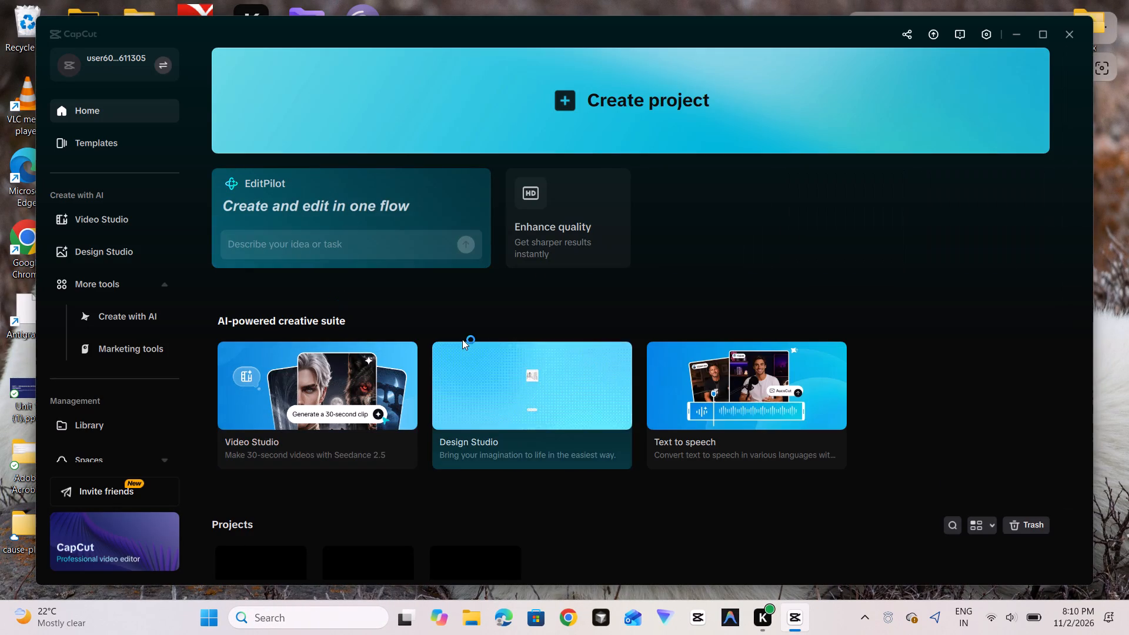
Open the existing project 1016 from the saved projects.
{"action": "scroll", "coordinate": [463, 338], "scroll_direction": "down", "scroll_amount": 2}
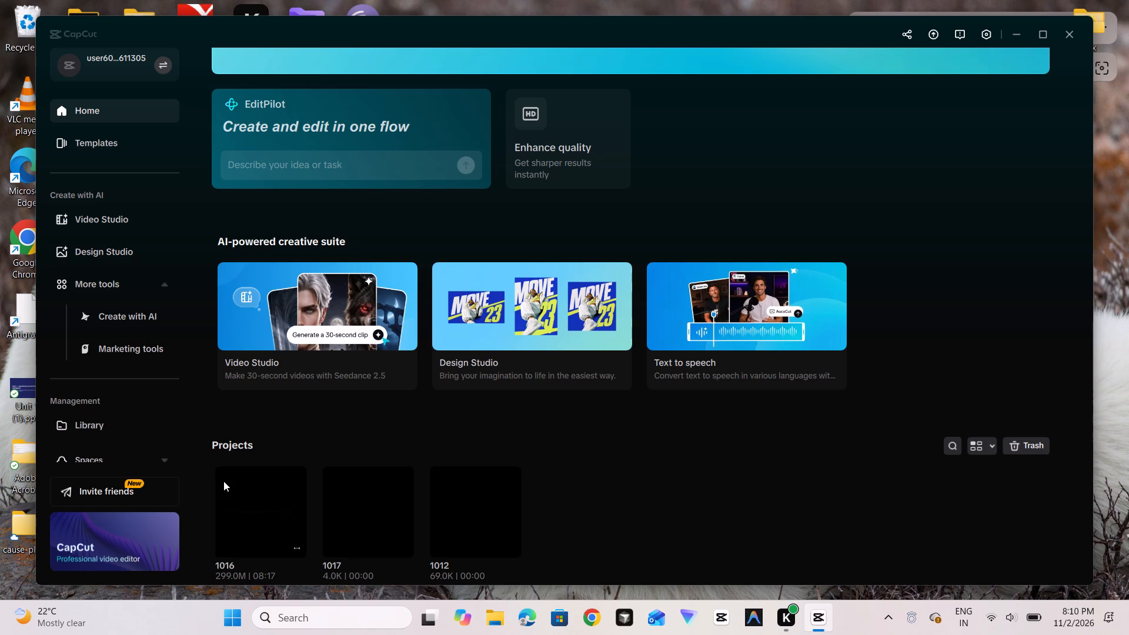
{"action": "left_click", "coordinate": [223, 481]}
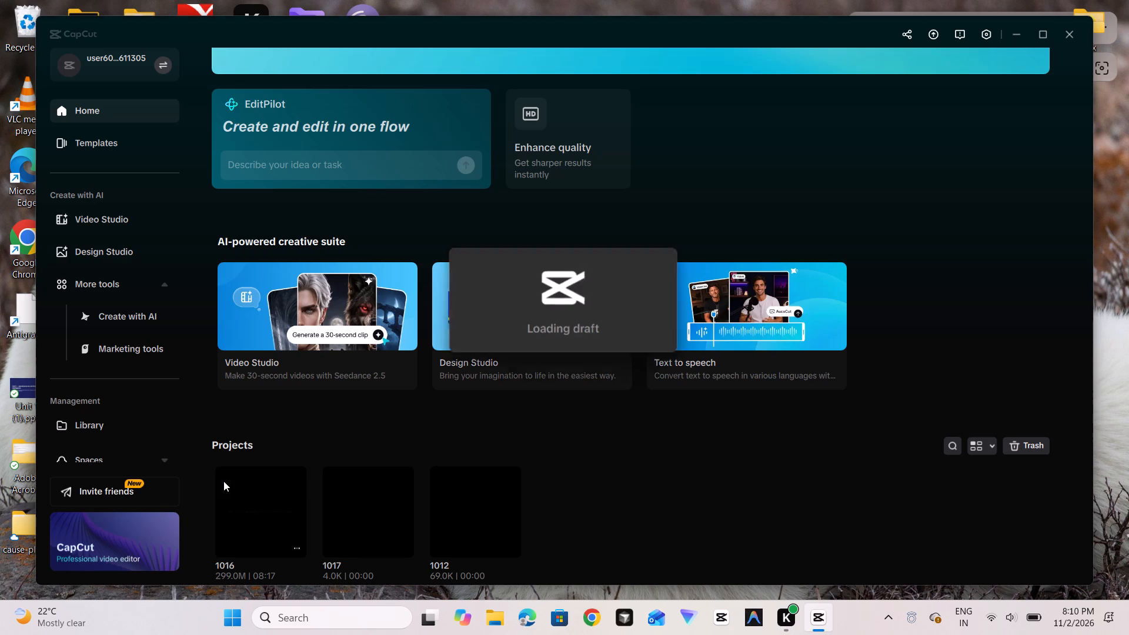
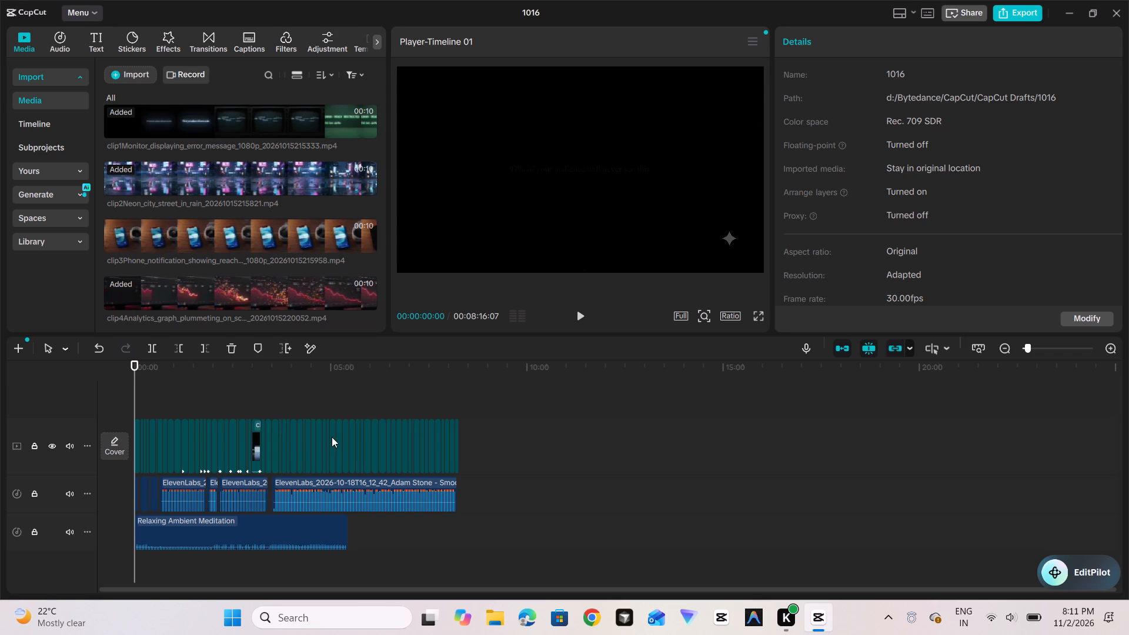
Play the project's timeline from the very beginning to review the current edit.
{"action": "scroll", "coordinate": [220, 432], "scroll_direction": "up", "scroll_amount": 9, "text": "ctrl"}
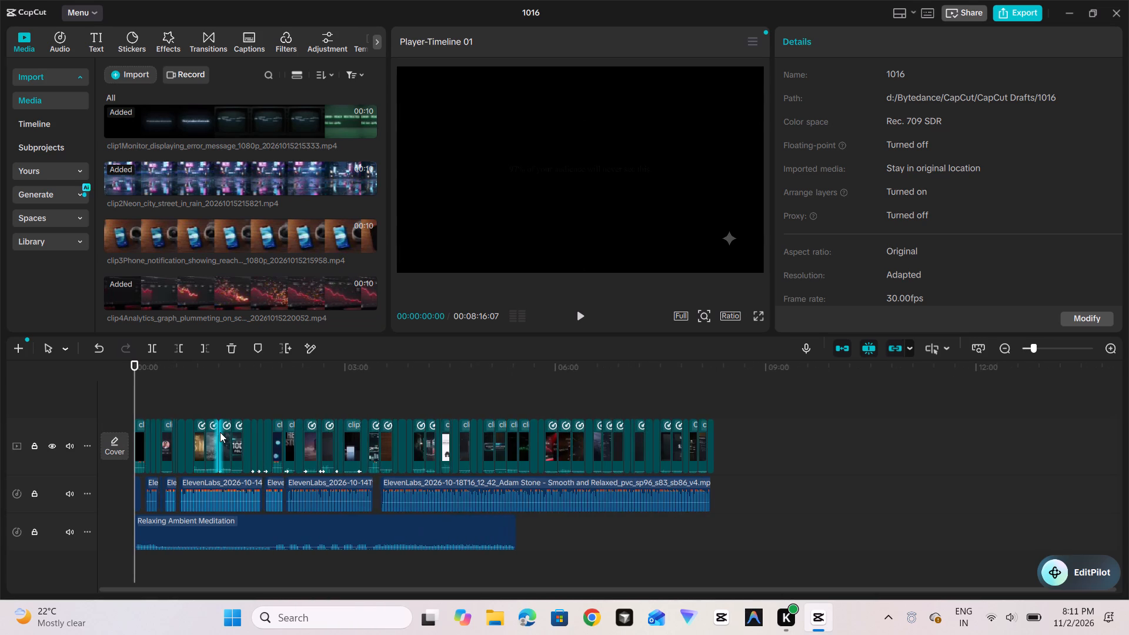
{"action": "scroll", "coordinate": [220, 432], "scroll_direction": "up", "scroll_amount": 10, "text": "ctrl"}
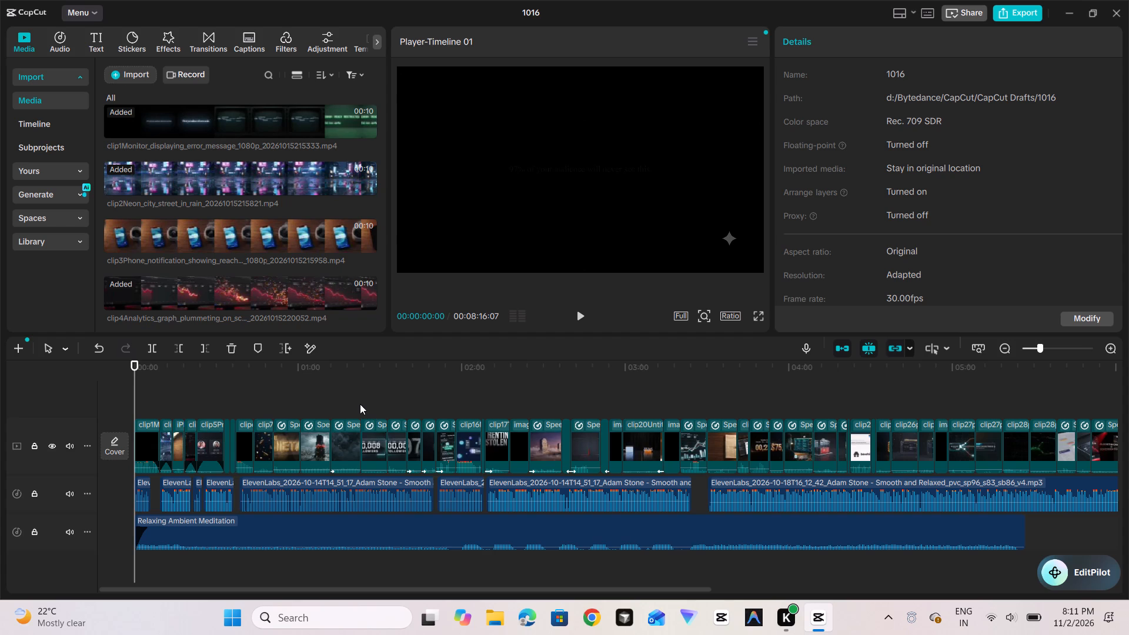
{"action": "left_click", "coordinate": [373, 413]}
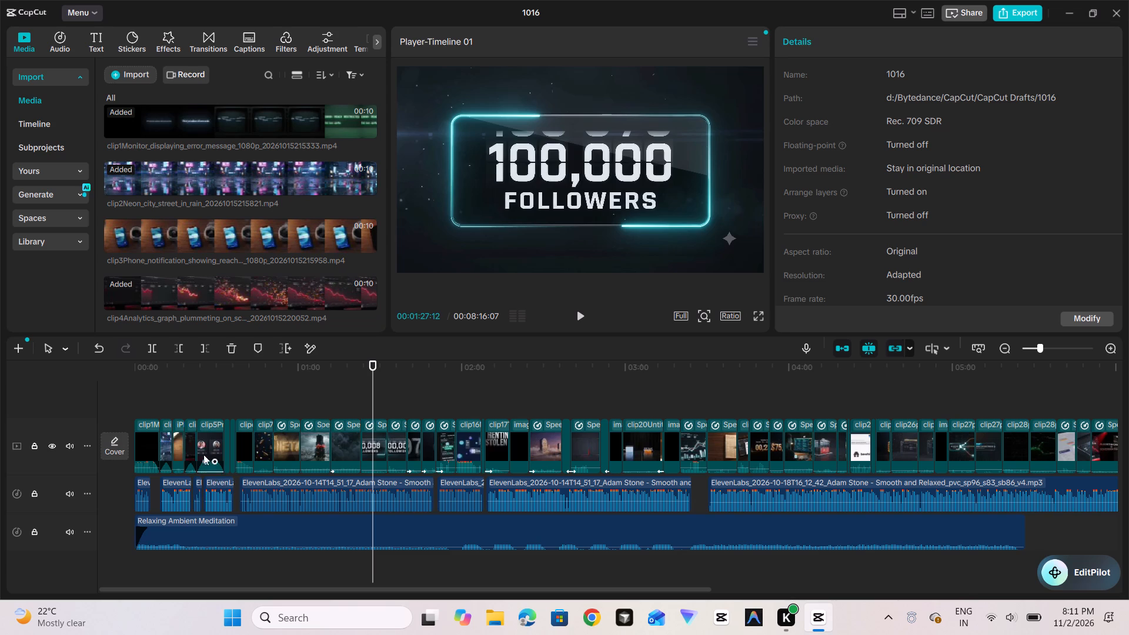
{"action": "left_click", "coordinate": [138, 407]}
{"action": "left_click", "coordinate": [583, 316]}
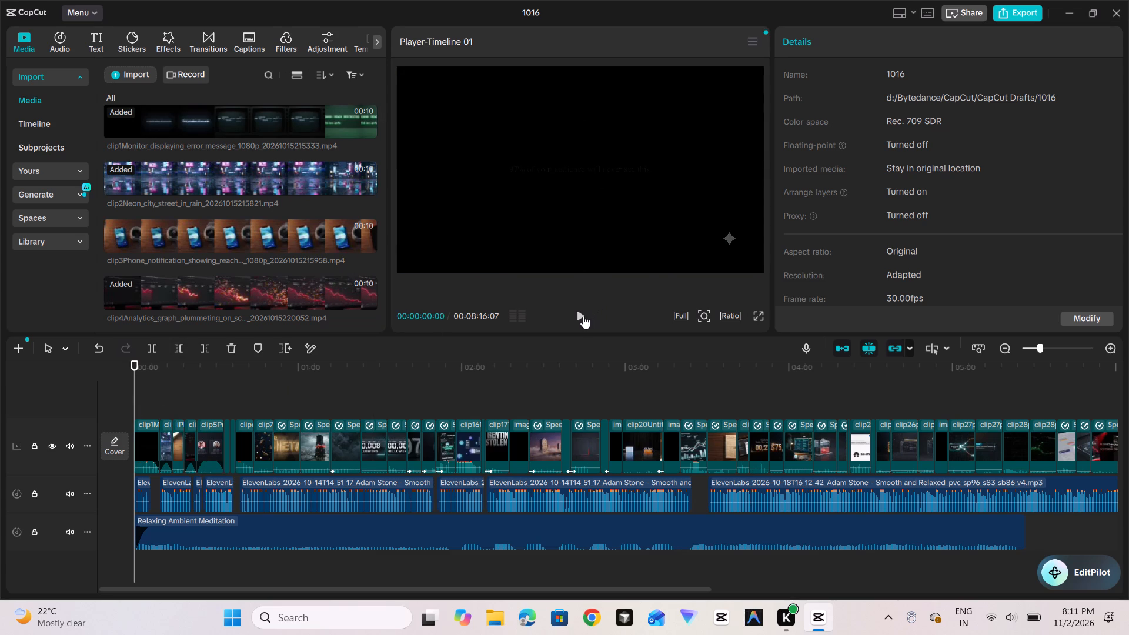
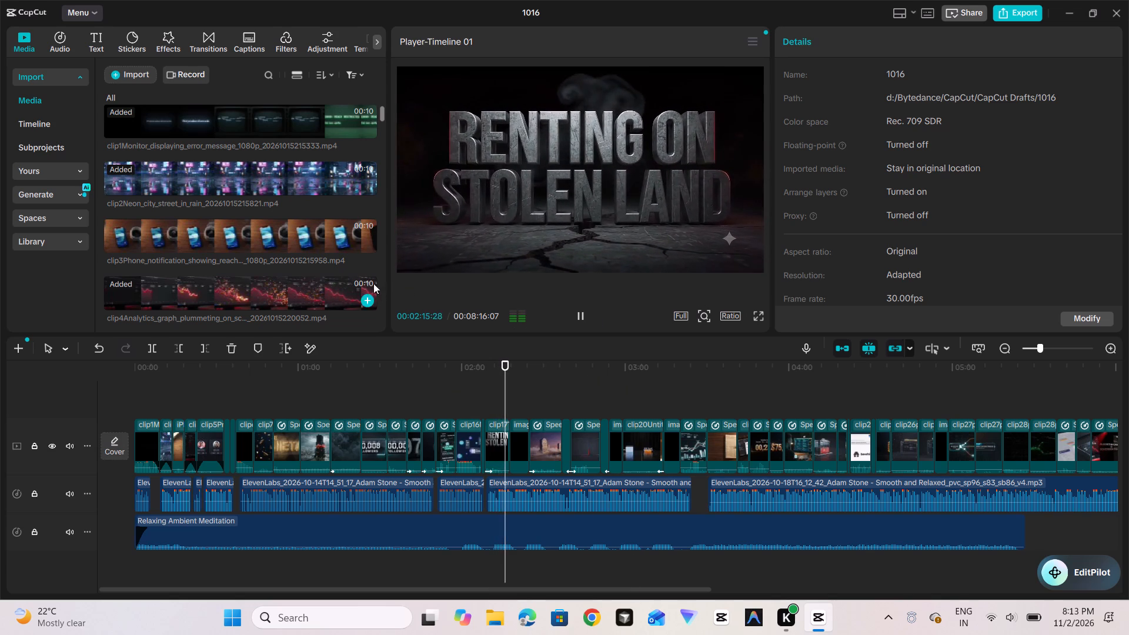
Replay the edit from about 00:02:53, at the end of the freeze clip before clip20, with the clip20 scene selected.
{"action": "scroll", "coordinate": [623, 444], "scroll_direction": "up", "scroll_amount": 1}
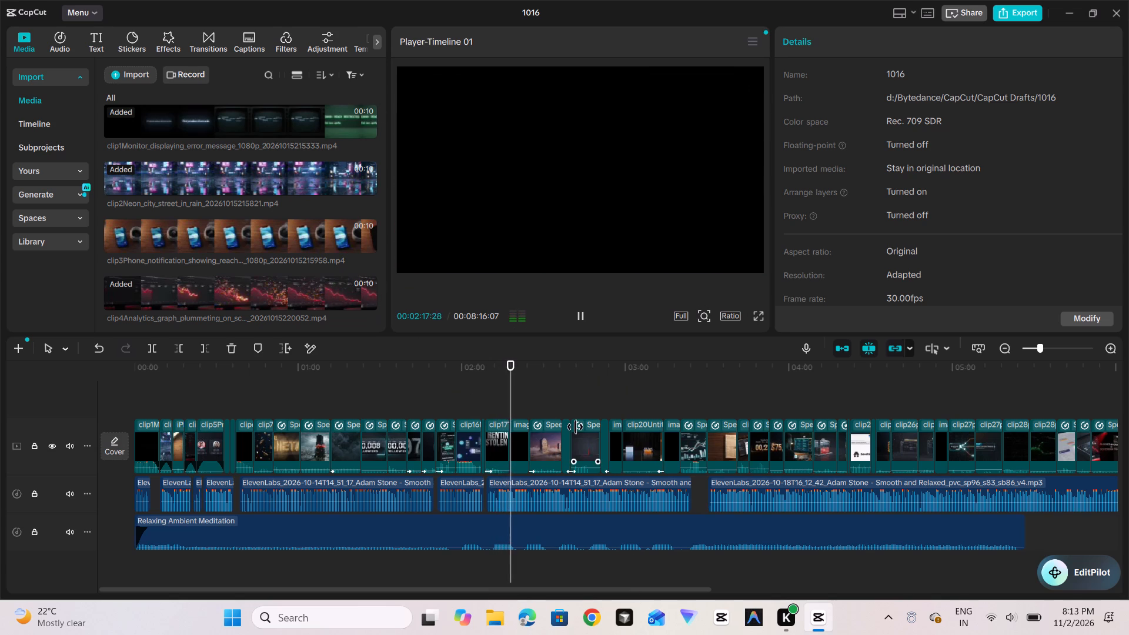
{"action": "scroll", "coordinate": [557, 427], "scroll_direction": "up", "scroll_amount": 10, "text": "ctrl"}
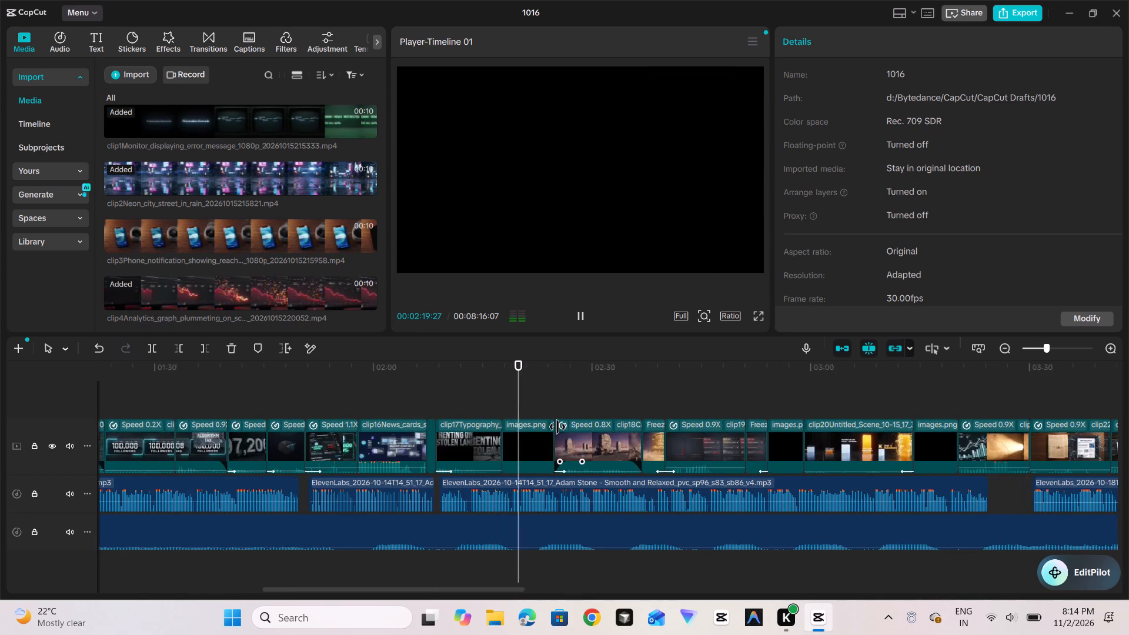
{"action": "scroll", "coordinate": [557, 427], "scroll_direction": "up", "scroll_amount": 5, "text": "ctrl"}
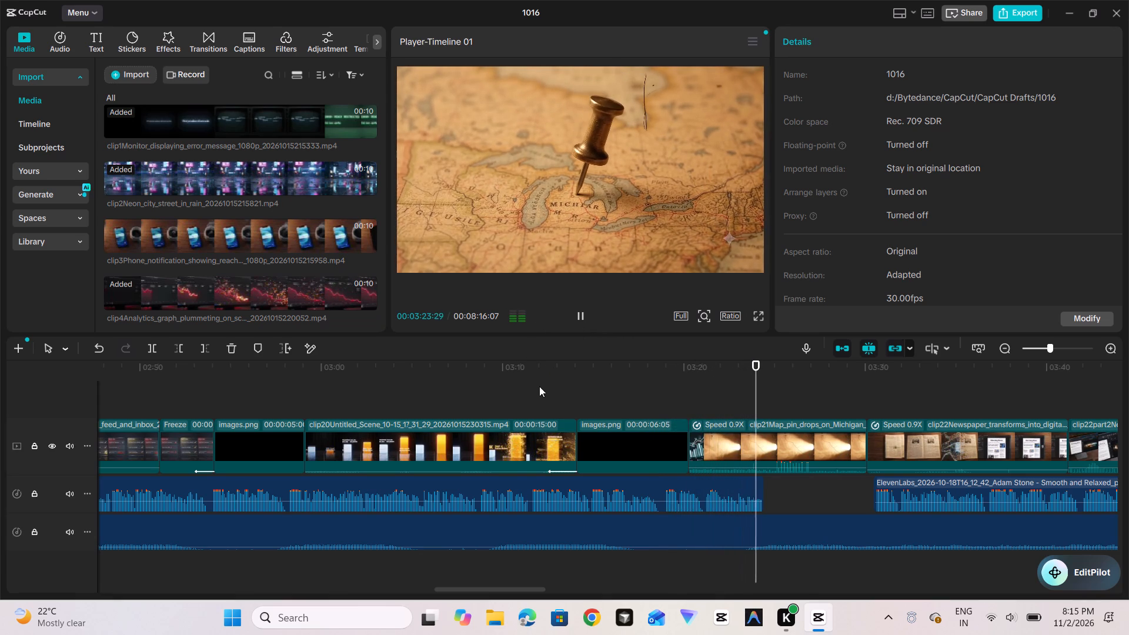
{"action": "left_click", "coordinate": [497, 393]}
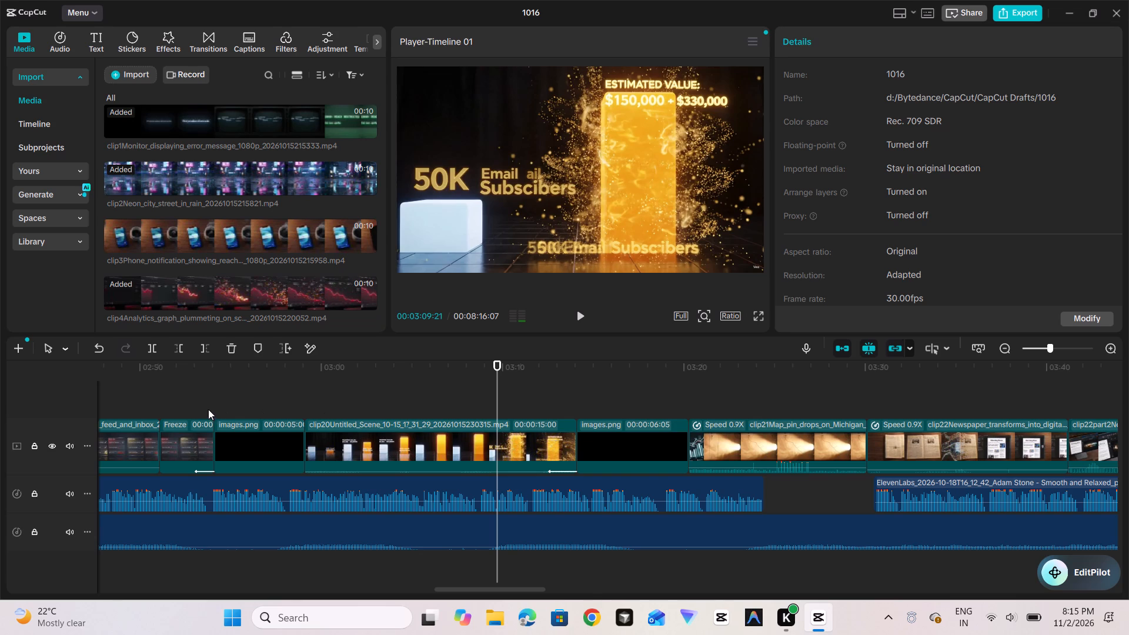
{"action": "left_click", "coordinate": [208, 409]}
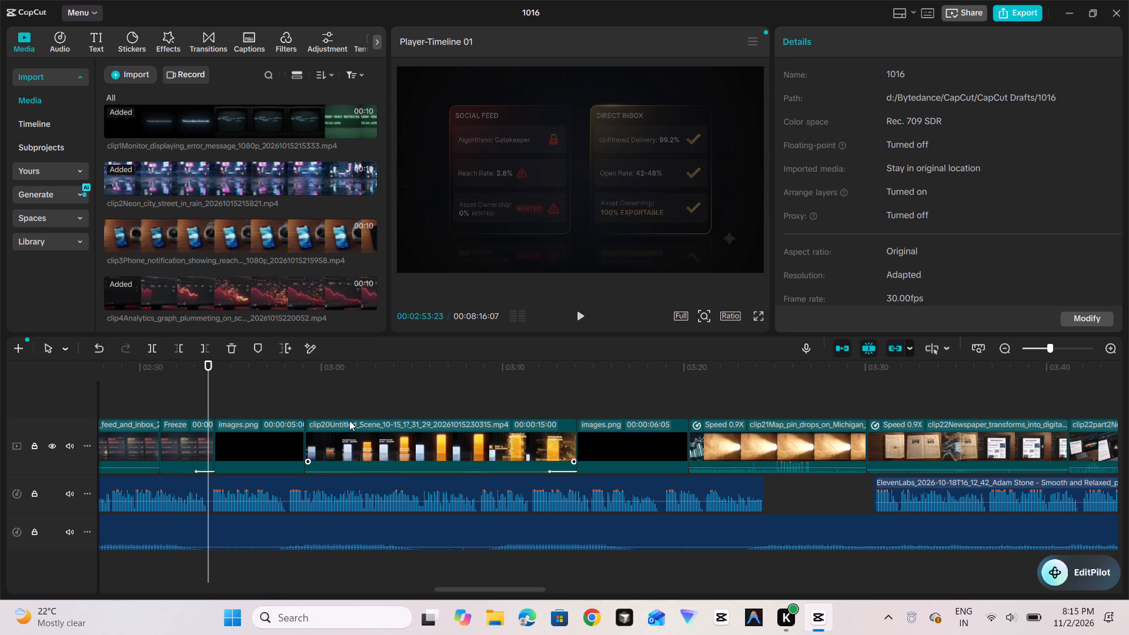
{"action": "left_click", "coordinate": [349, 420]}
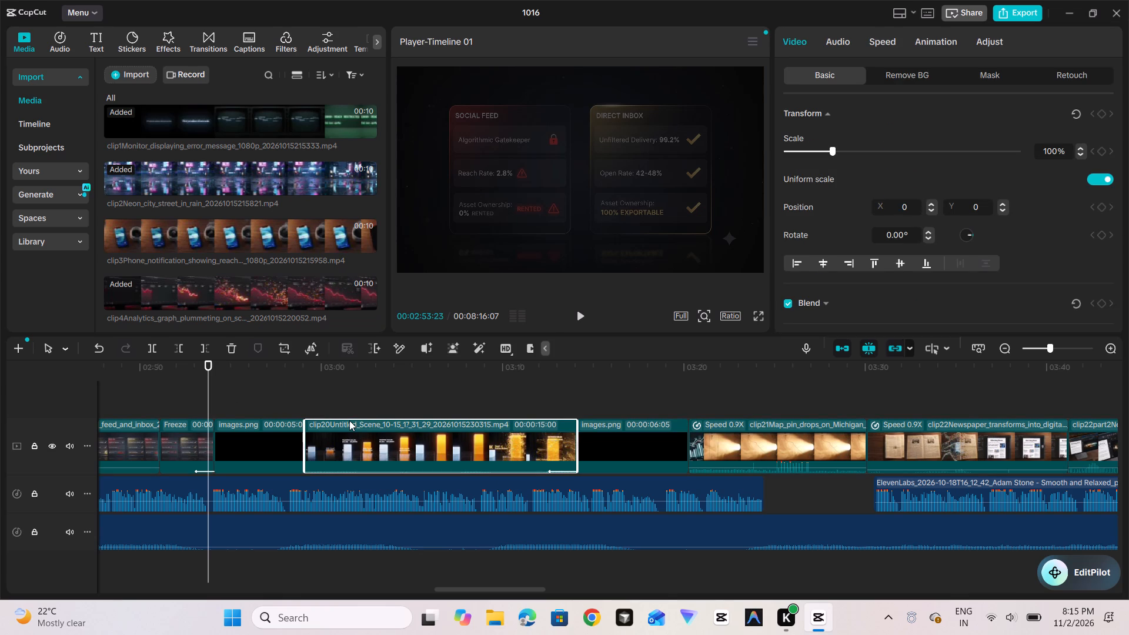
{"action": "key", "text": "space"}
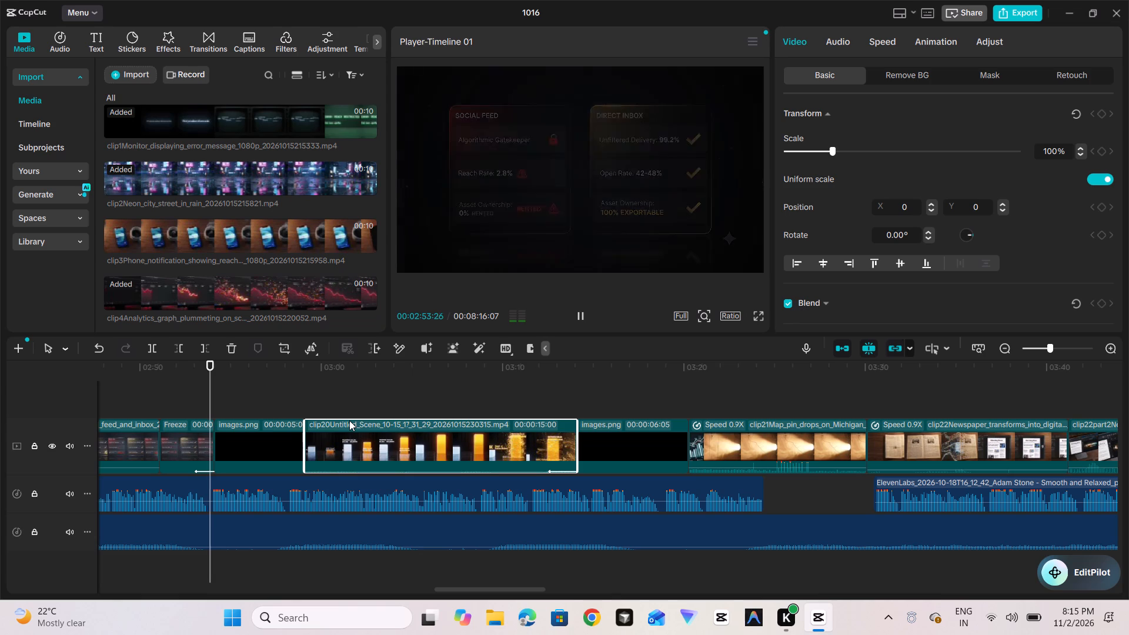
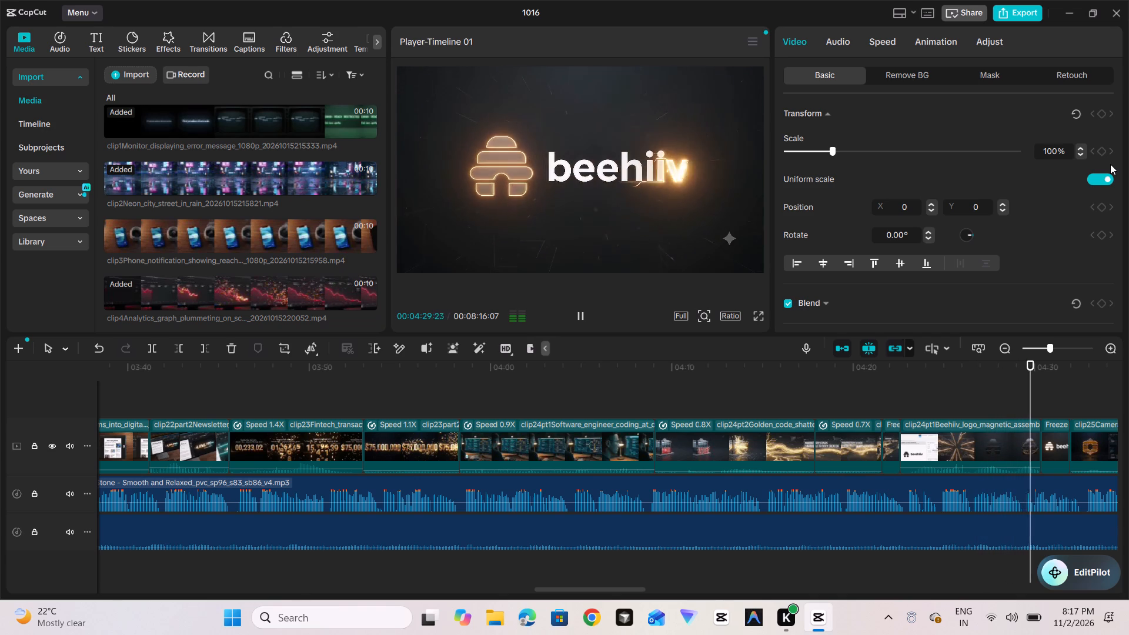
Replay the edit from about 00:04:11, through the Golden code shattering clips into the Beehiiv logo clip.
{"action": "key", "text": "space"}
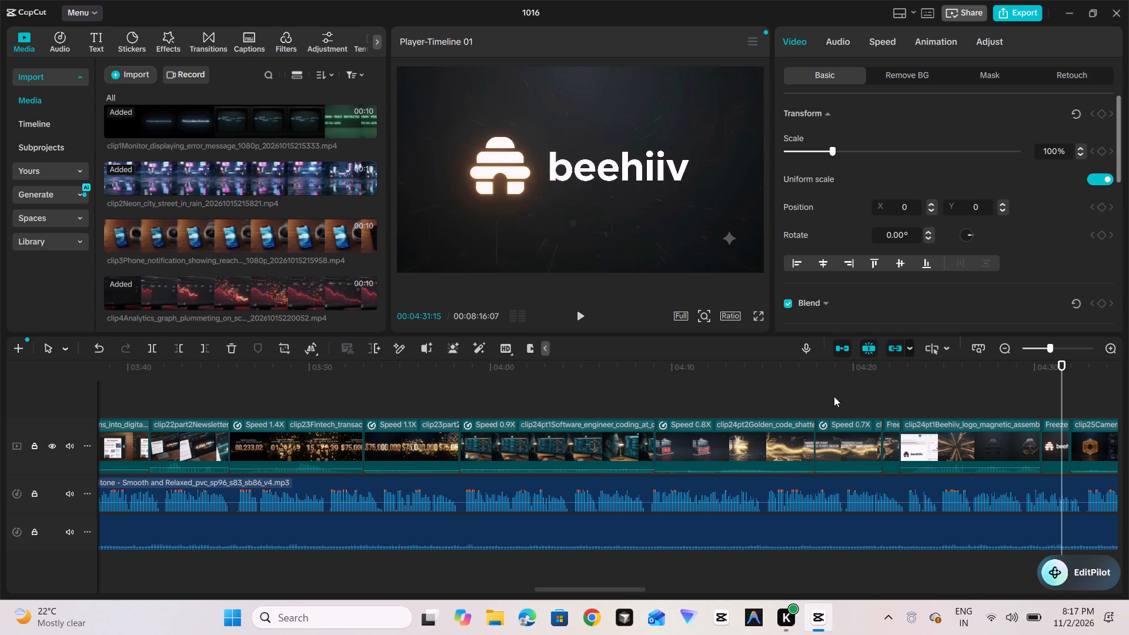
{"action": "left_click", "coordinate": [693, 409]}
{"action": "key", "text": "space"}
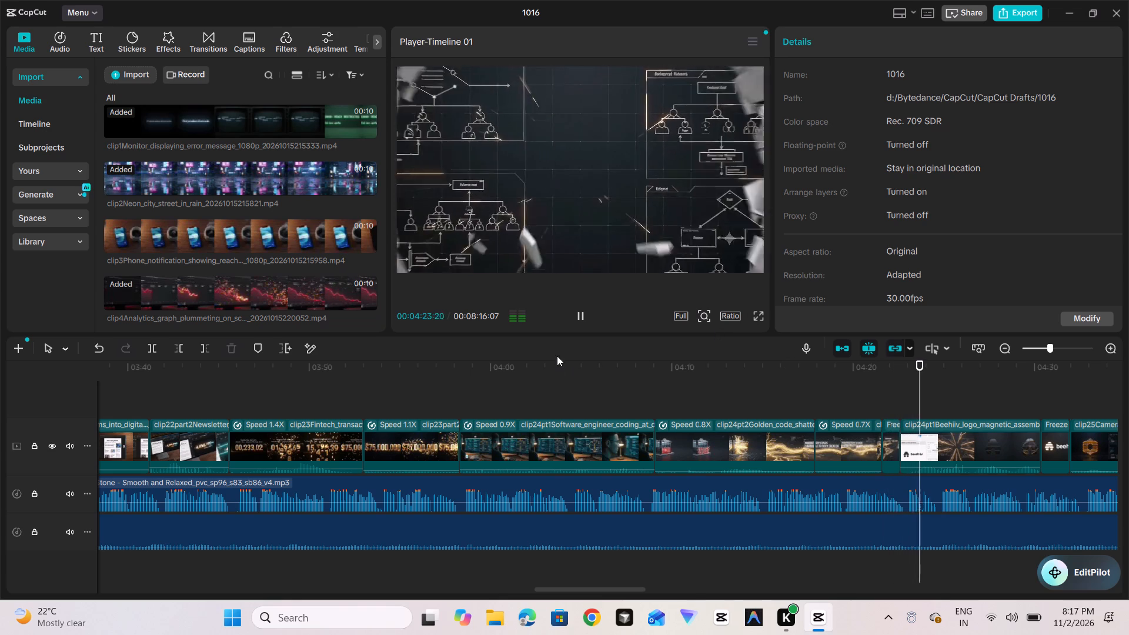
{"action": "left_click", "coordinate": [582, 313]}
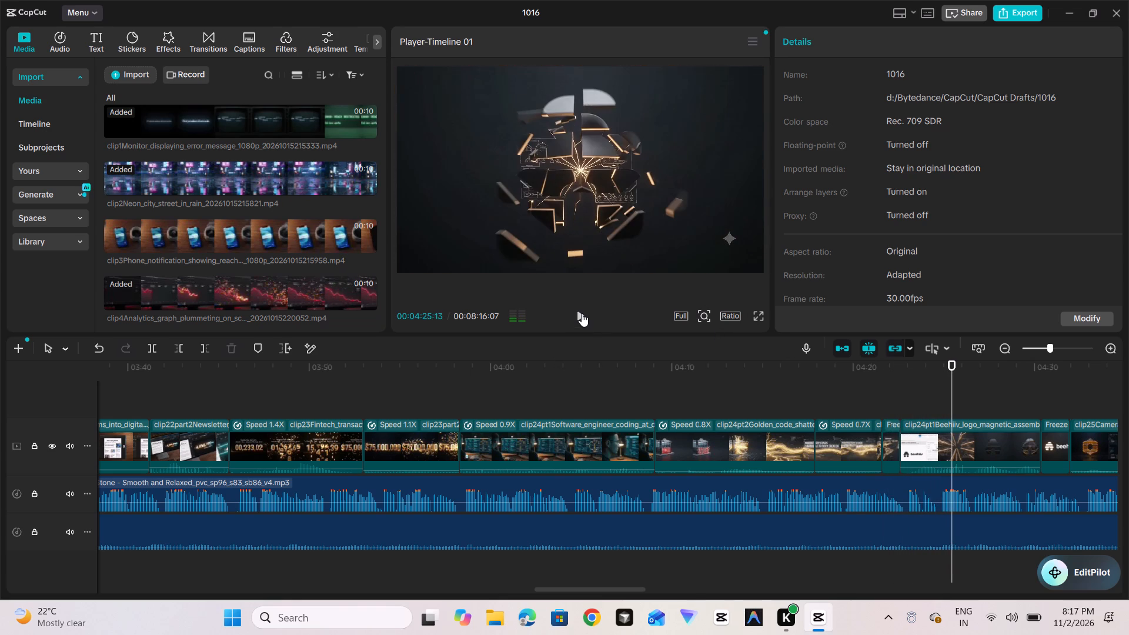
Trim the start of the clip24pt1 Beehiiv logo clip so its duration is 00:00:06:25.
{"action": "scroll", "coordinate": [901, 475], "scroll_direction": "up", "scroll_amount": 6, "text": "ctrl"}
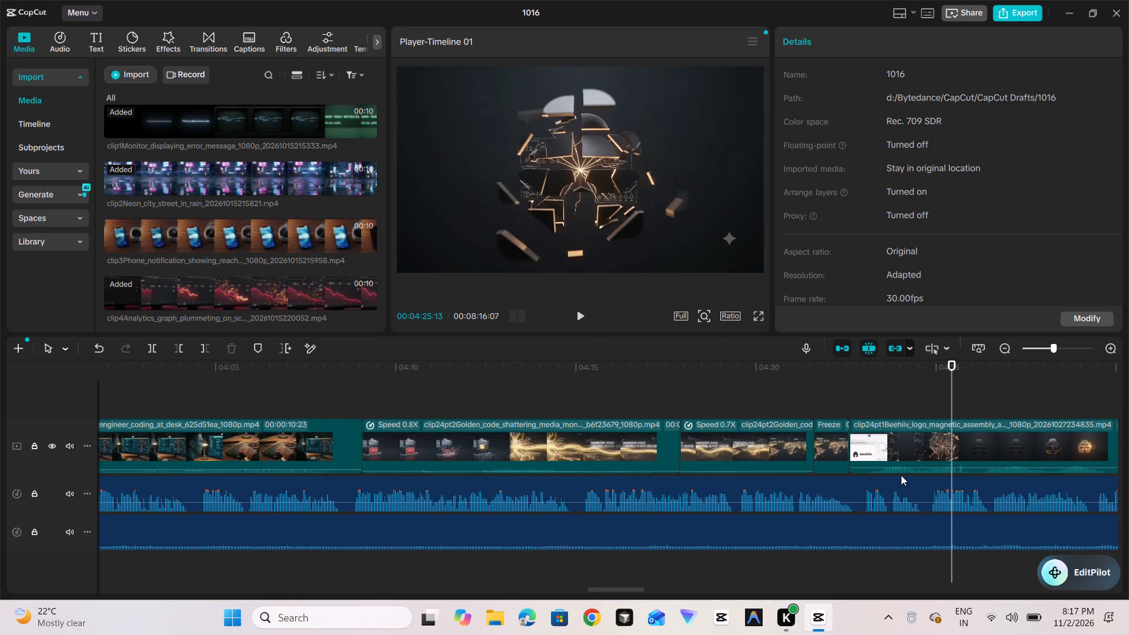
{"action": "scroll", "coordinate": [901, 475], "scroll_direction": "up", "scroll_amount": 5, "text": "ctrl"}
{"action": "scroll", "coordinate": [914, 466], "scroll_direction": "left", "scroll_amount": 1}
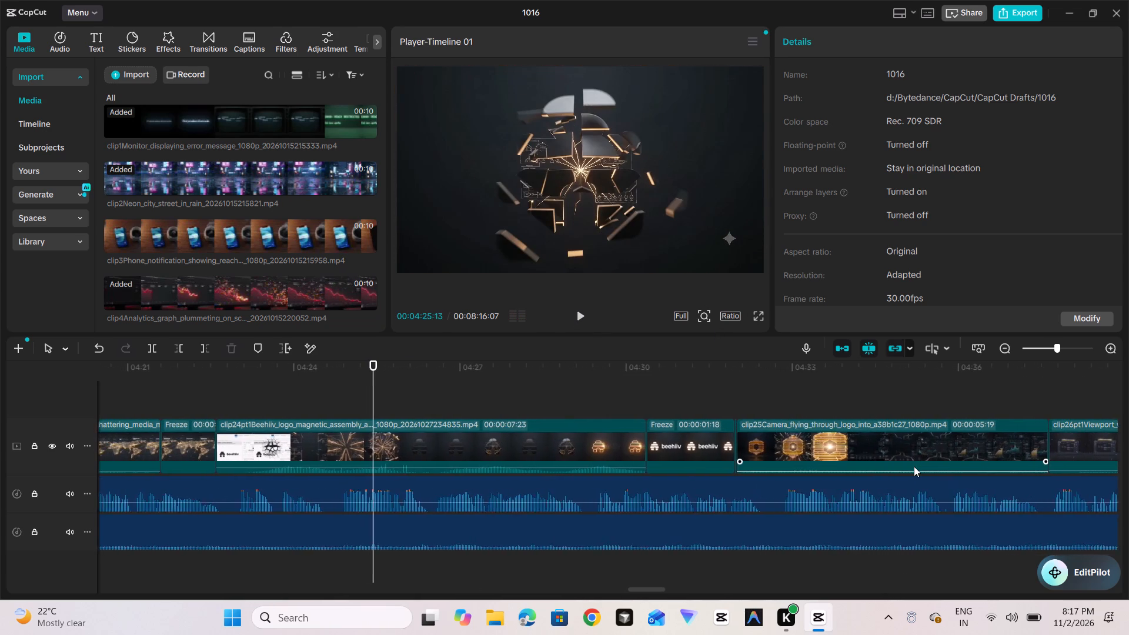
{"action": "scroll", "coordinate": [914, 466], "scroll_direction": "left", "scroll_amount": 1}
{"action": "left_click", "coordinate": [538, 453]}
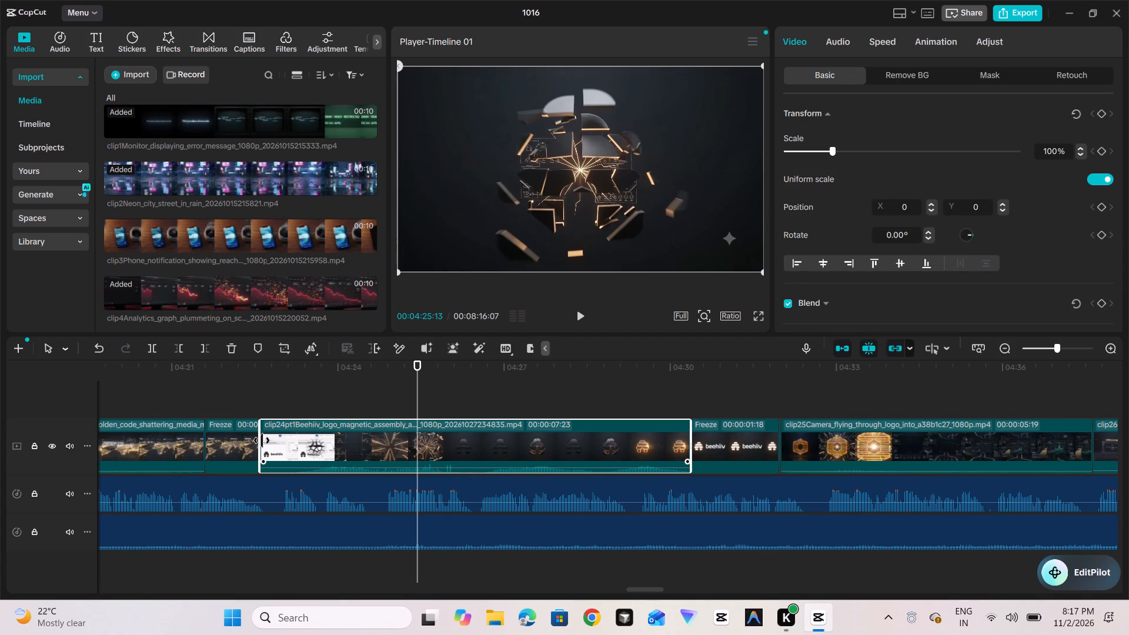
{"action": "left_click_drag", "start_coordinate": [259, 439], "coordinate": [260, 439]}
{"action": "left_click_drag", "start_coordinate": [260, 439], "coordinate": [313, 441]}
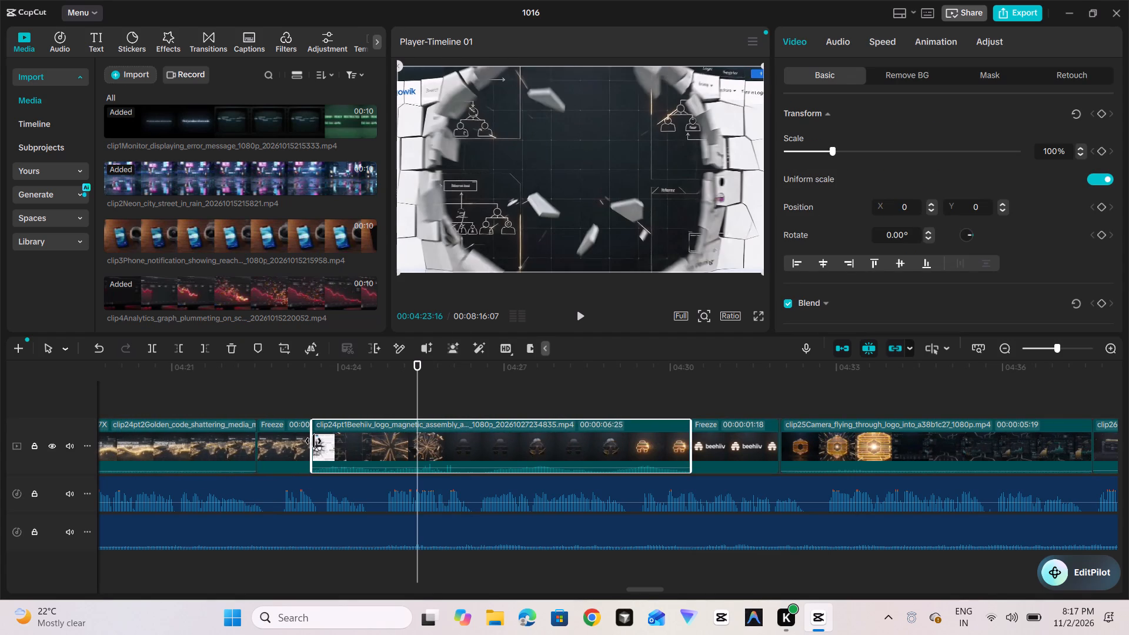
{"action": "left_click_drag", "start_coordinate": [313, 441], "coordinate": [313, 442]}
{"action": "left_click_drag", "start_coordinate": [313, 442], "coordinate": [313, 442]}
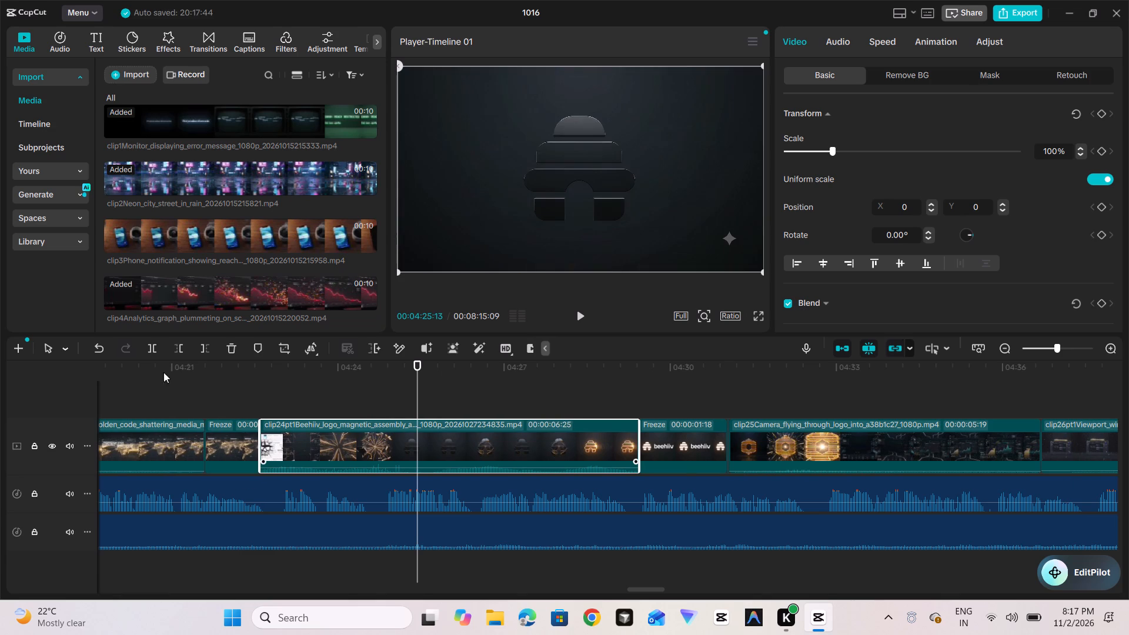
Play back the cut into the Beehiiv logo clip, starting from about 00:04:20 and again from about 00:04:21.
{"action": "left_click", "coordinate": [123, 383]}
{"action": "key", "text": "space"}
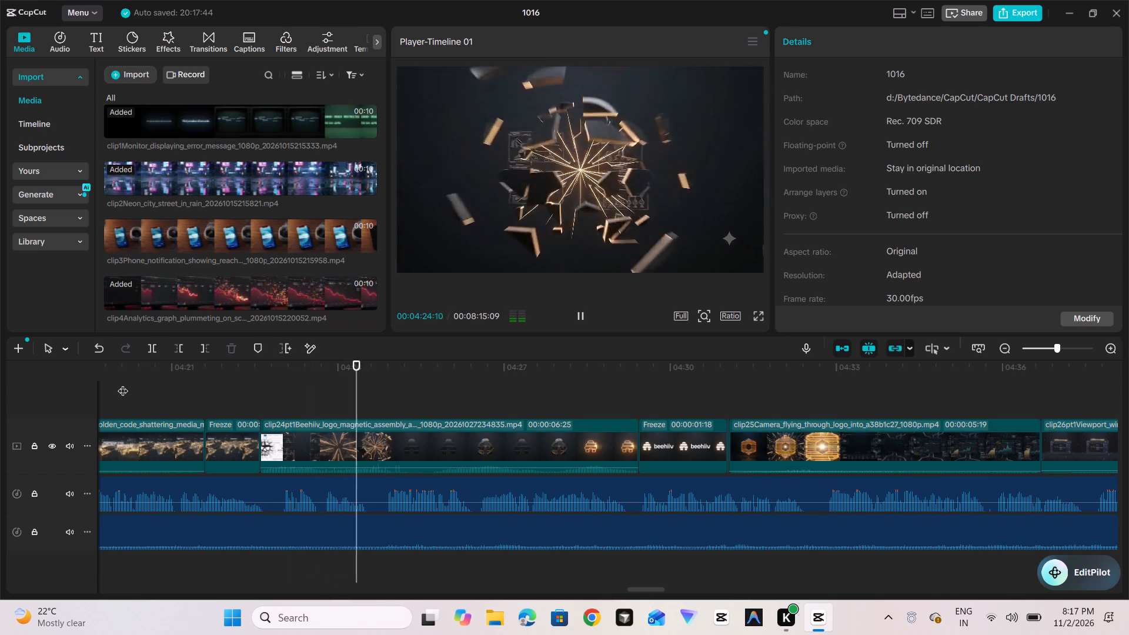
{"action": "left_click", "coordinate": [206, 398]}
{"action": "key", "text": "space"}
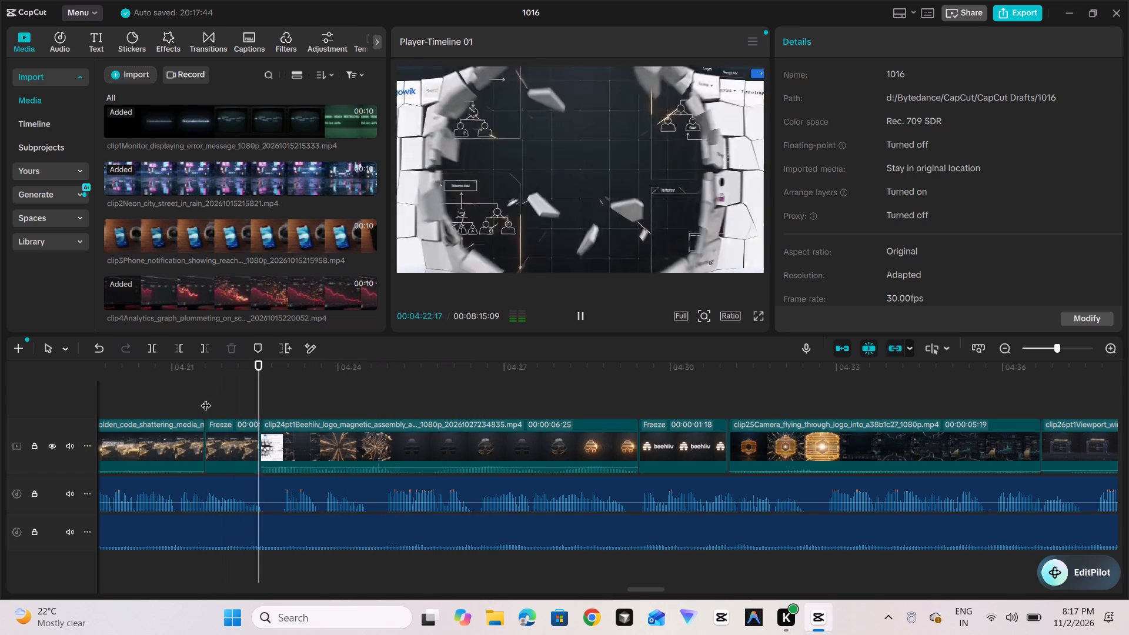
{"action": "key", "text": "space"}
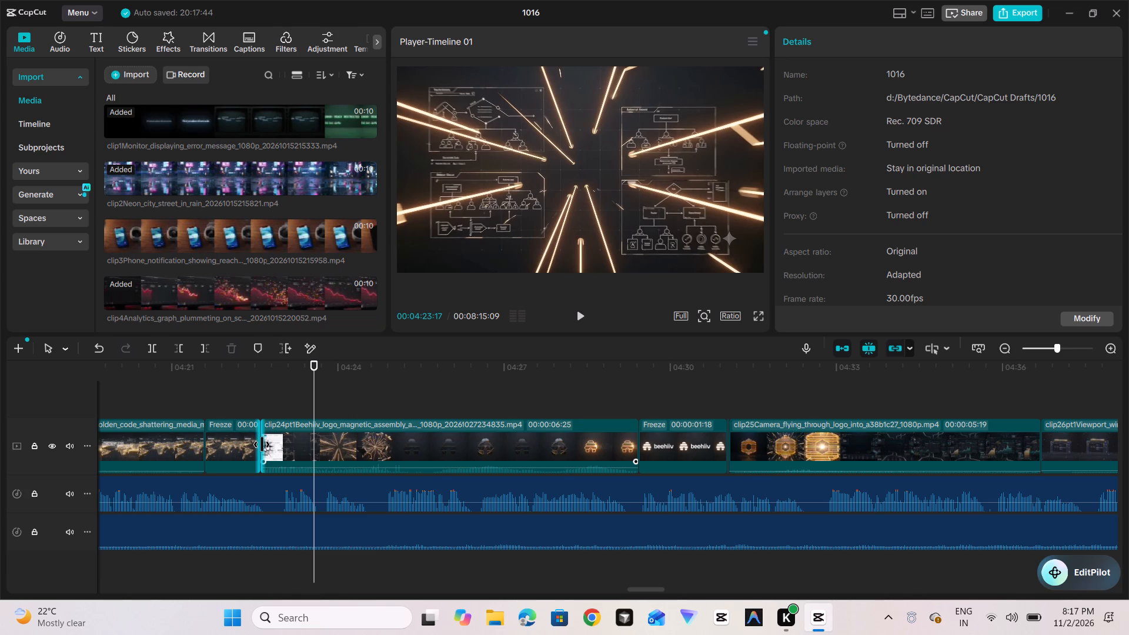
Roll the cut between the freeze clip and the Beehiiv logo clip earlier, giving the logo clip a duration of 00:00:07:00.
{"action": "left_click_drag", "start_coordinate": [262, 444], "coordinate": [253, 441]}
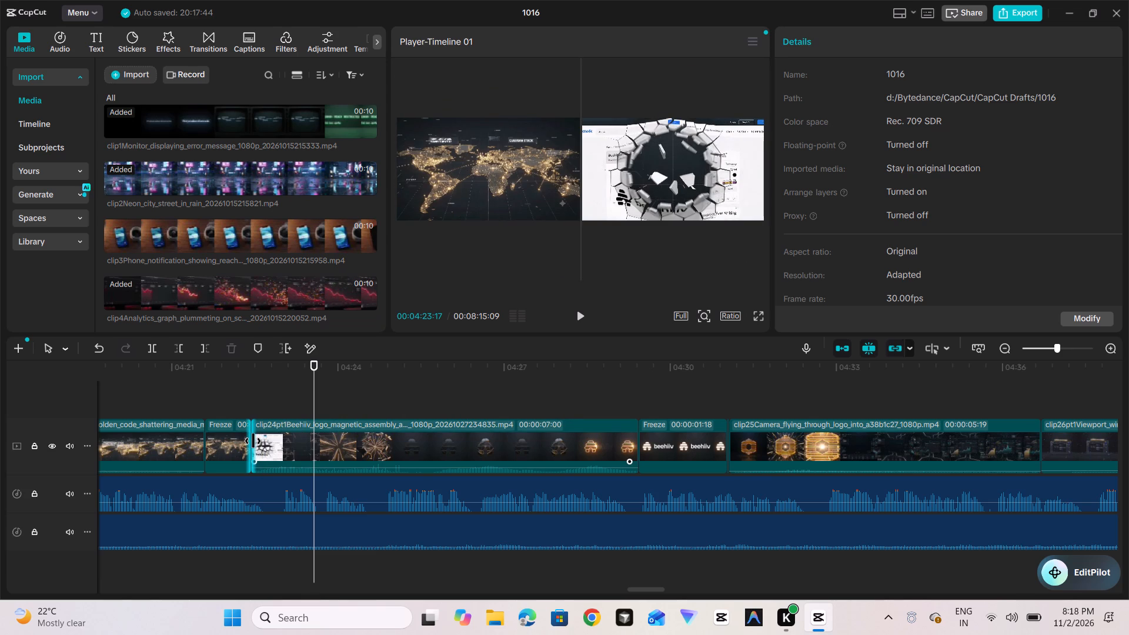
{"action": "left_click_drag", "start_coordinate": [253, 441], "coordinate": [251, 439]}
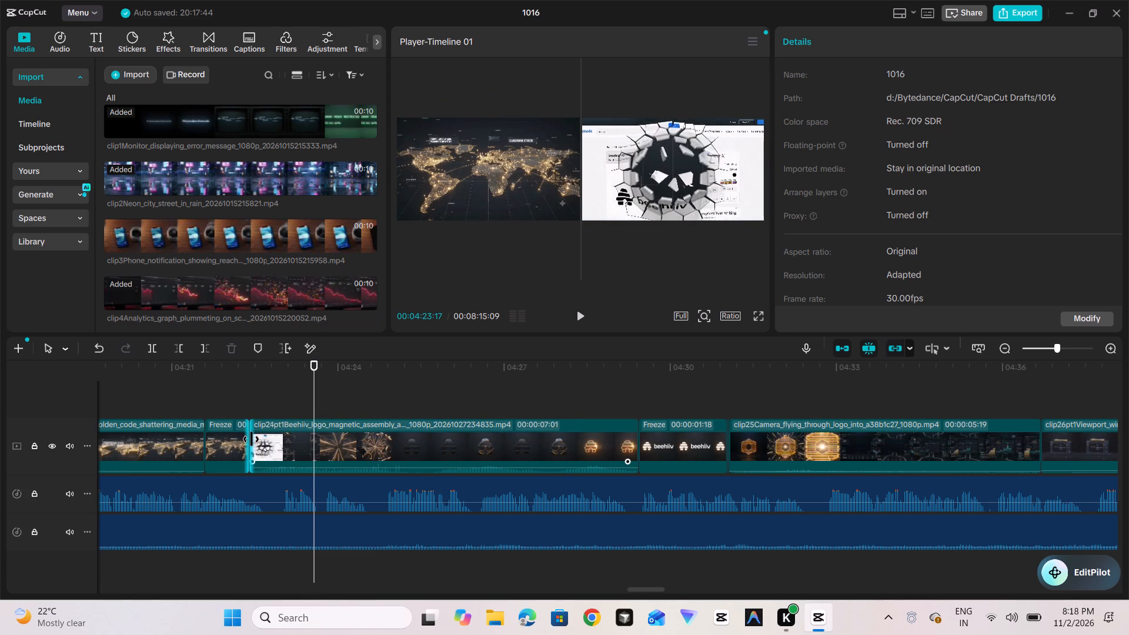
{"action": "left_click_drag", "start_coordinate": [251, 439], "coordinate": [253, 440]}
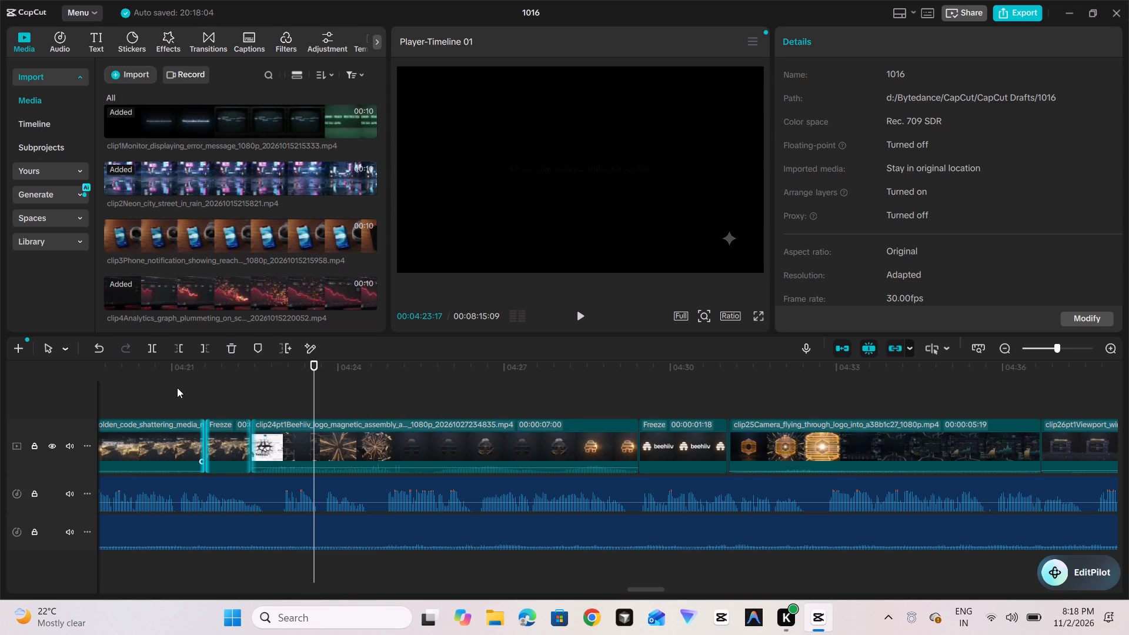
Replay the transition from the freeze clip into the Beehiiv logo clip, starting at about 00:04:21.
{"action": "left_click", "coordinate": [177, 387]}
{"action": "key", "text": "space"}
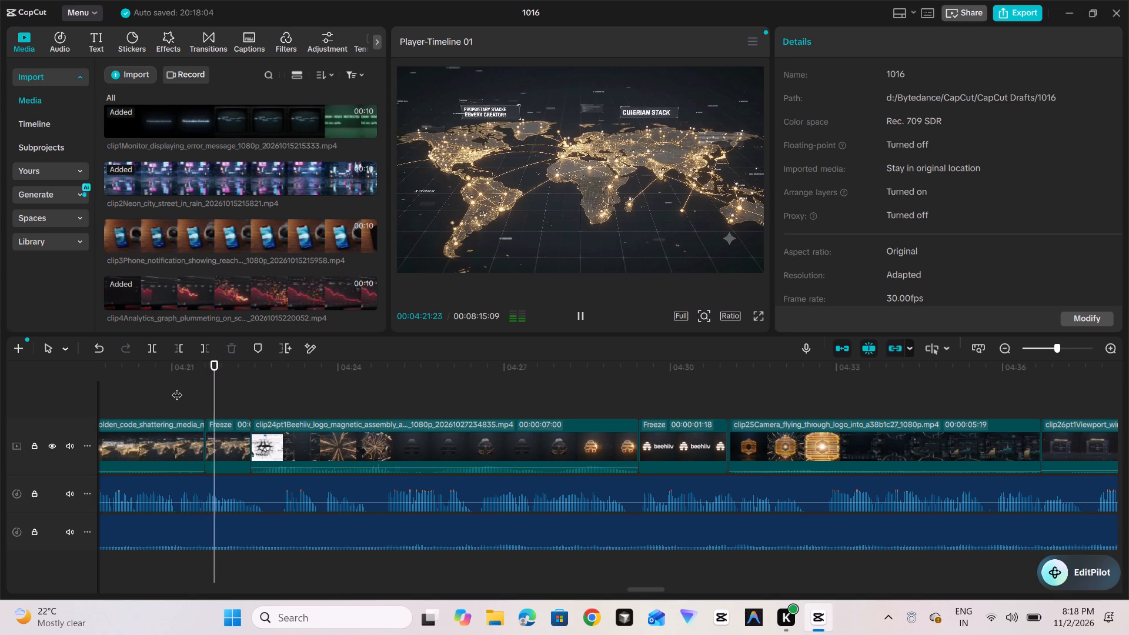
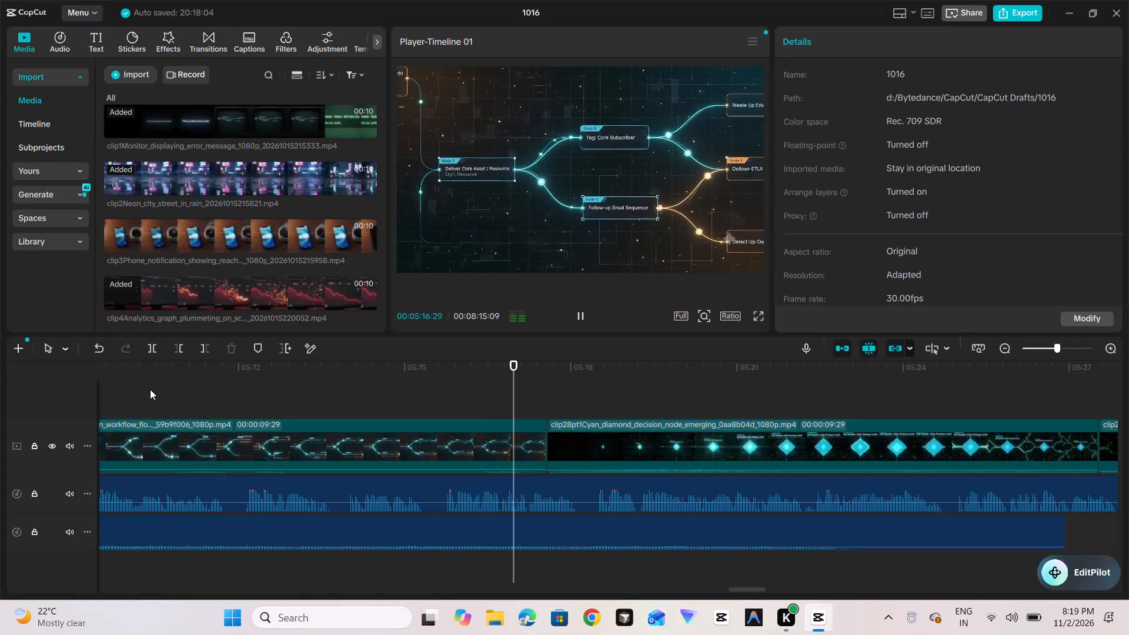
Play back the timeline from the start of the clip26pt1 viewport window clip through the black images.png clip into clip27pt1.
{"action": "scroll", "coordinate": [150, 389], "scroll_direction": "right", "scroll_amount": 3}
{"action": "left_click", "coordinate": [150, 389]}
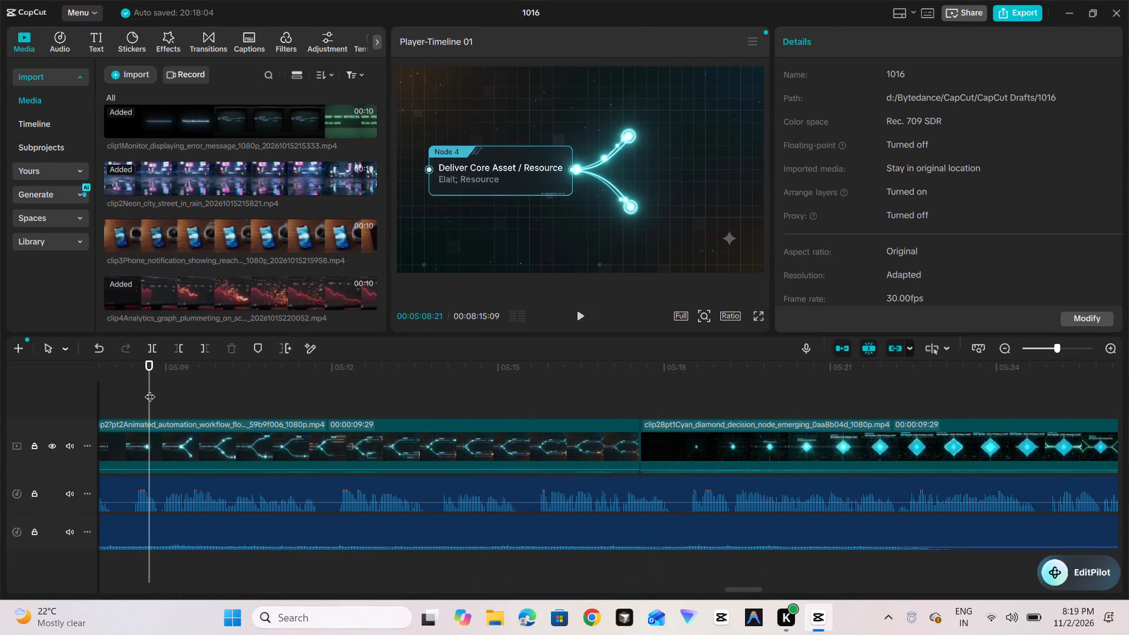
{"action": "scroll", "coordinate": [255, 484], "scroll_direction": "down", "scroll_amount": 3}
{"action": "scroll", "coordinate": [255, 484], "scroll_direction": "down", "scroll_amount": 1, "text": "ctrl"}
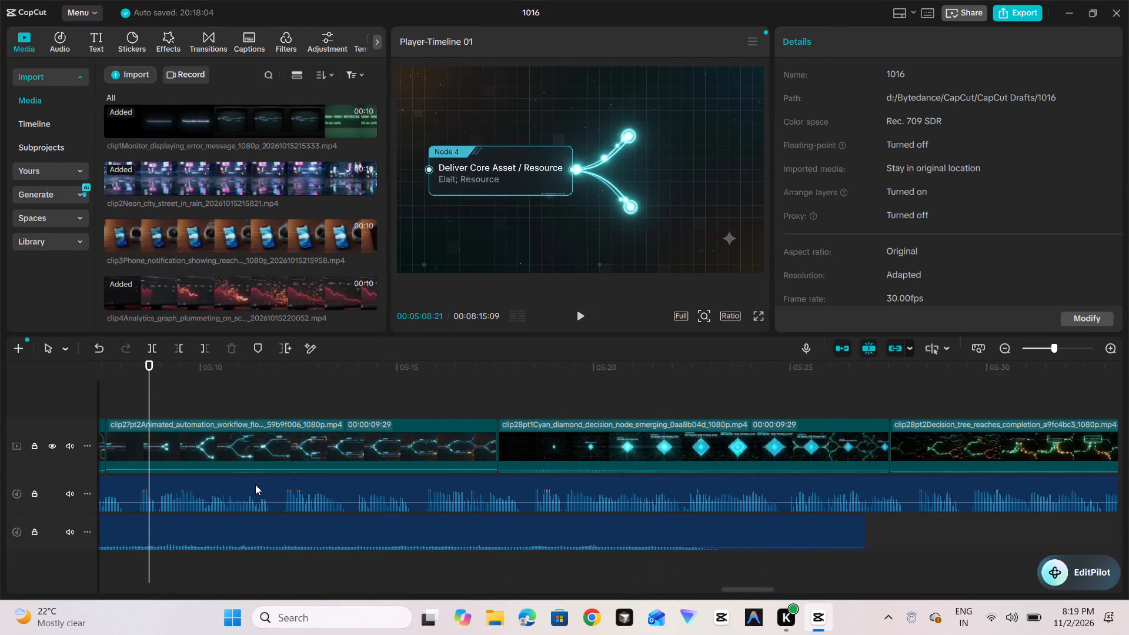
{"action": "scroll", "coordinate": [255, 484], "scroll_direction": "down", "scroll_amount": 4, "text": "ctrl"}
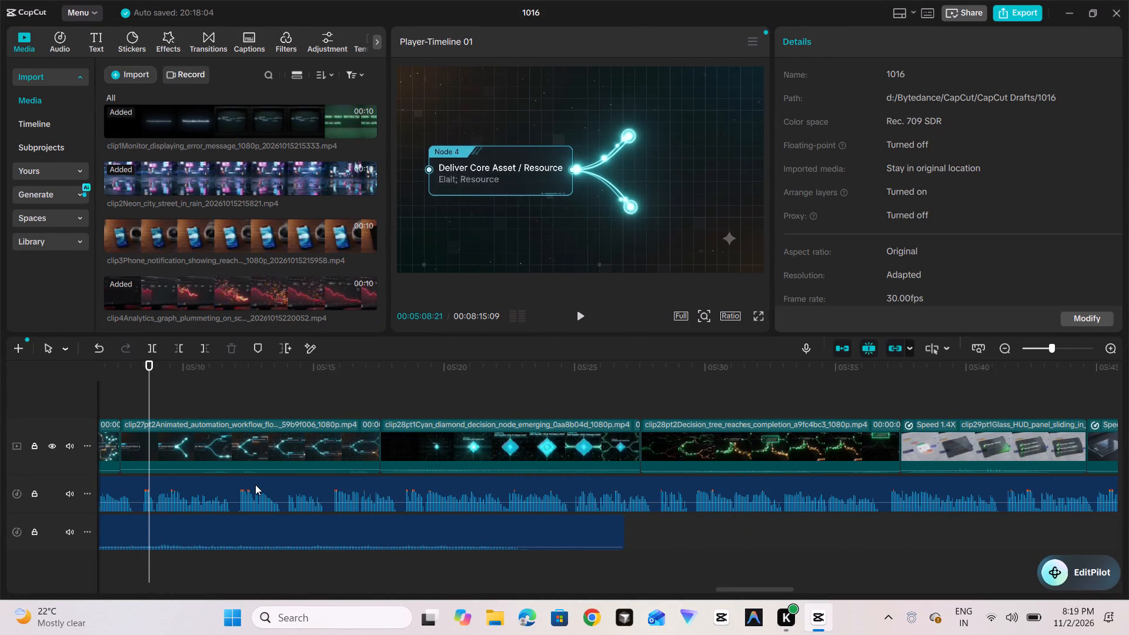
{"action": "scroll", "coordinate": [255, 484], "scroll_direction": "down", "scroll_amount": 2, "text": "ctrl"}
{"action": "scroll", "coordinate": [255, 484], "scroll_direction": "right", "scroll_amount": 1}
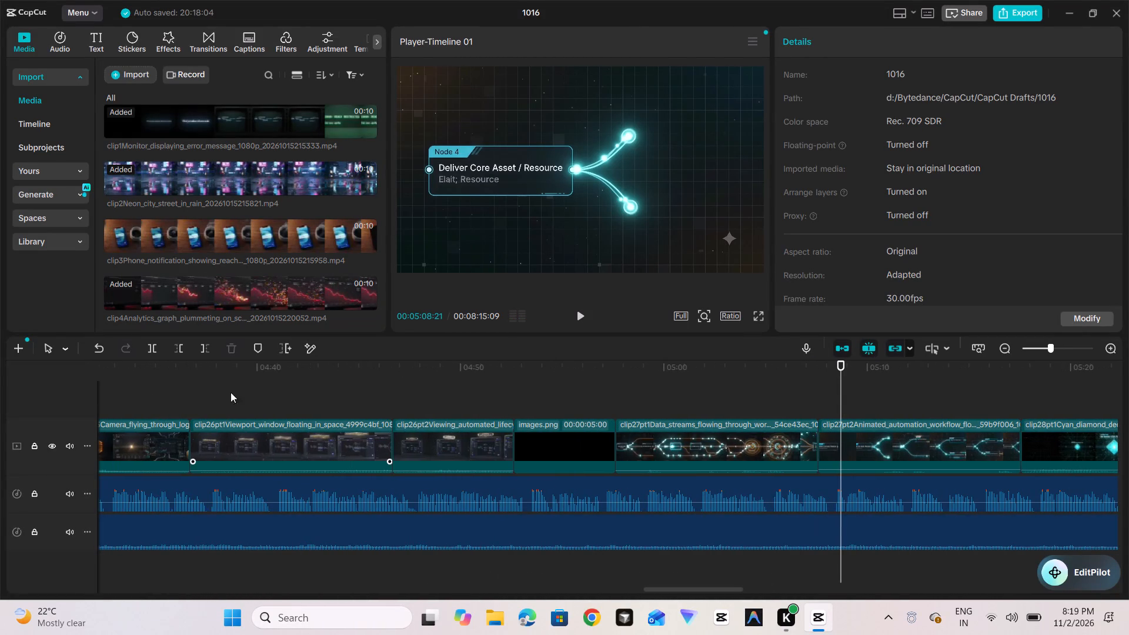
{"action": "left_click", "coordinate": [198, 383]}
{"action": "key", "text": "space"}
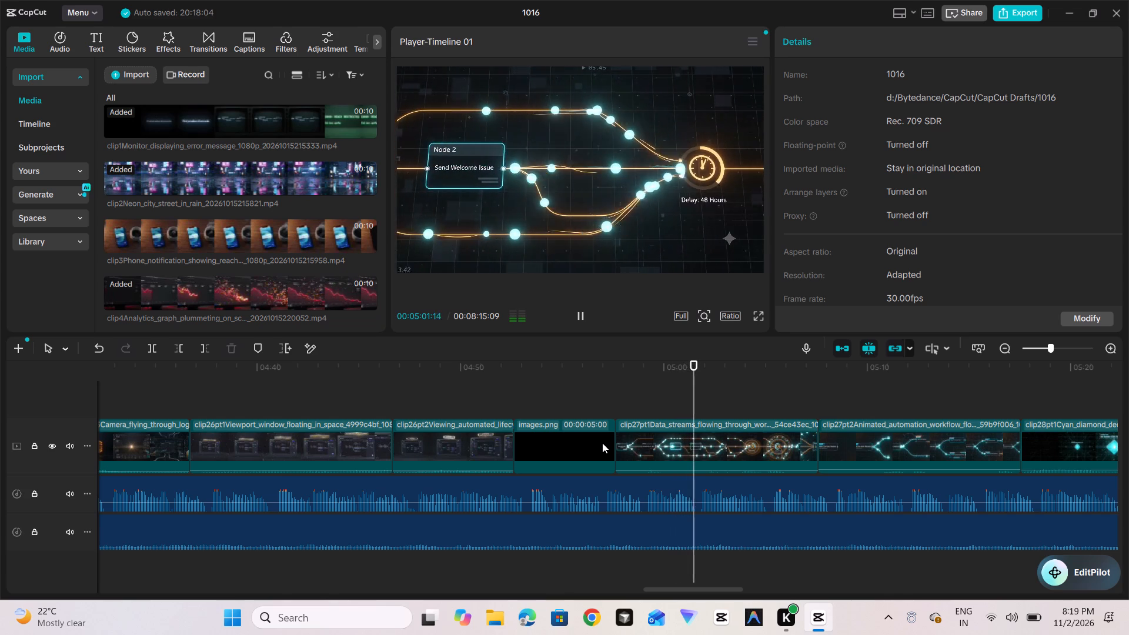
Replay the transition from the black images.png clip into the clip27pt1 data streams clip, starting at 00:04:55:16.
{"action": "left_click", "coordinate": [573, 394]}
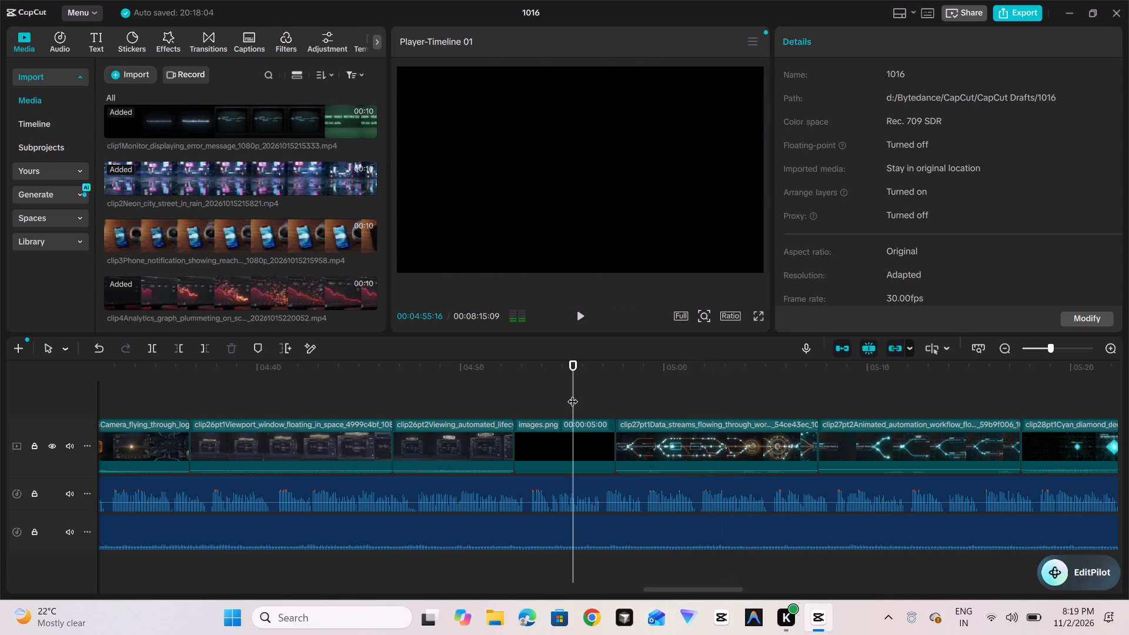
{"action": "key", "text": "space"}
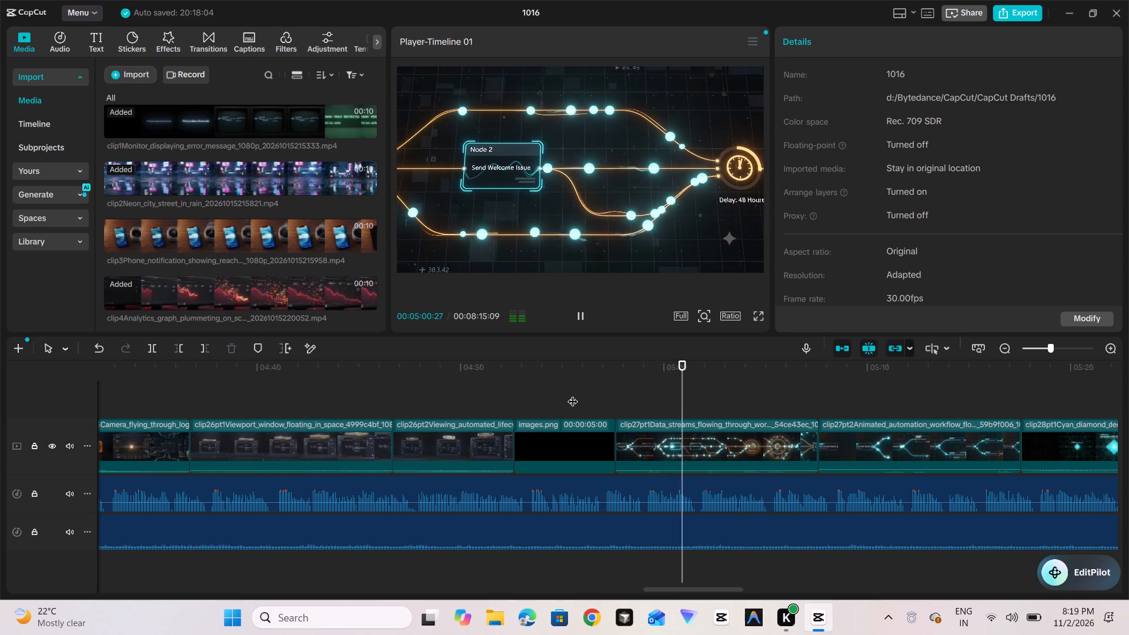
{"action": "key", "text": "space"}
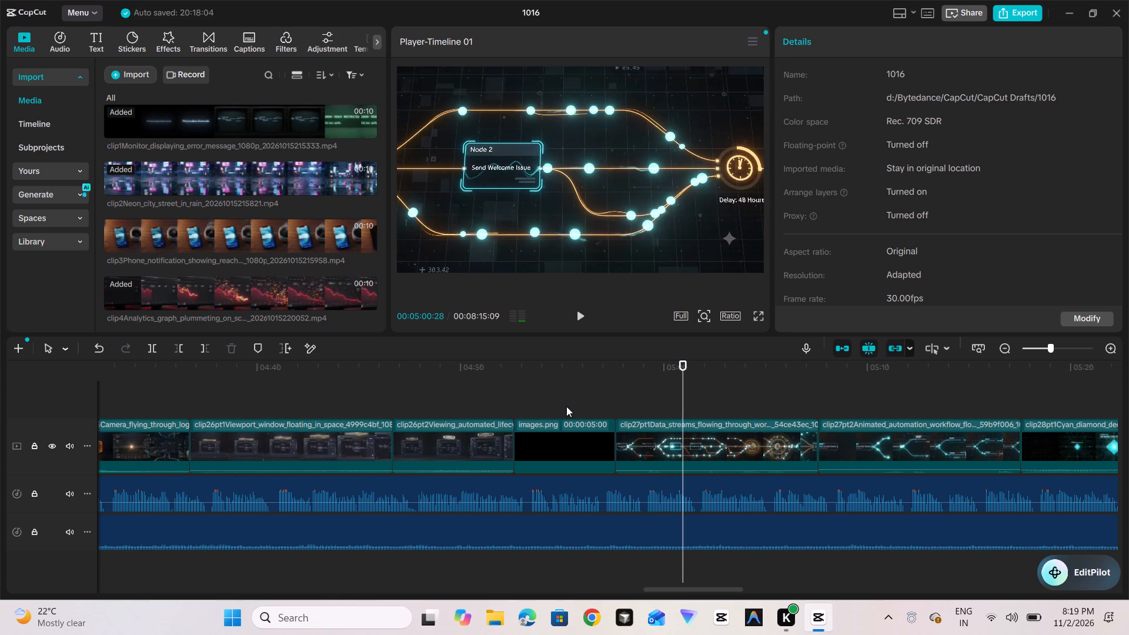
Extend the end of the black images.png clip before clip27pt1 so its duration is 00:00:06:05.
{"action": "left_click", "coordinate": [592, 446]}
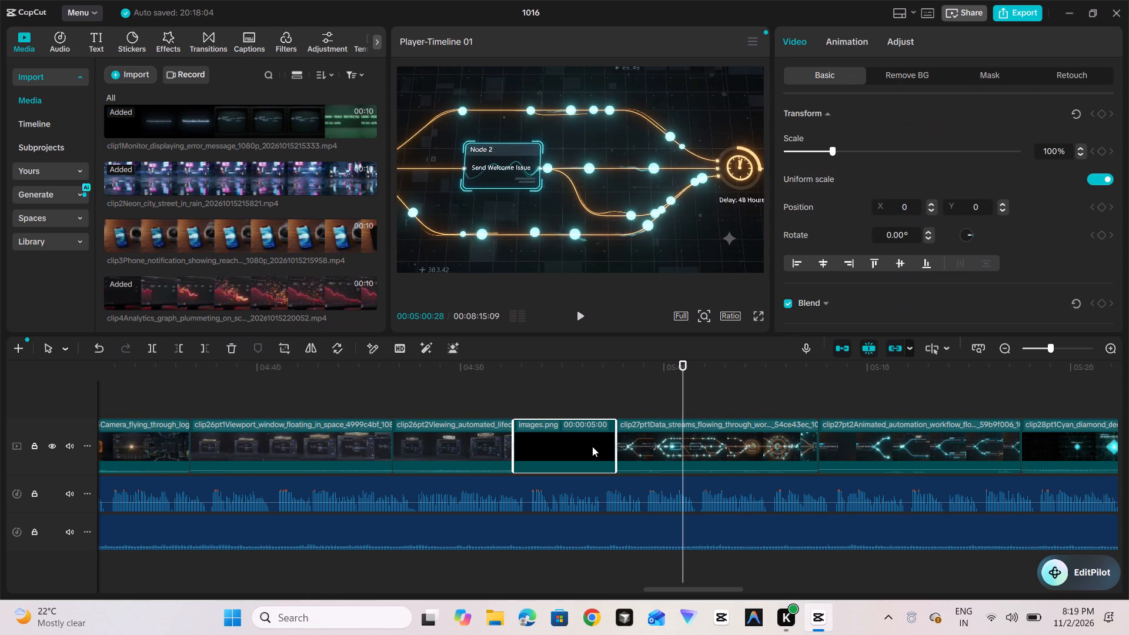
{"action": "left_click_drag", "start_coordinate": [617, 439], "coordinate": [637, 442]}
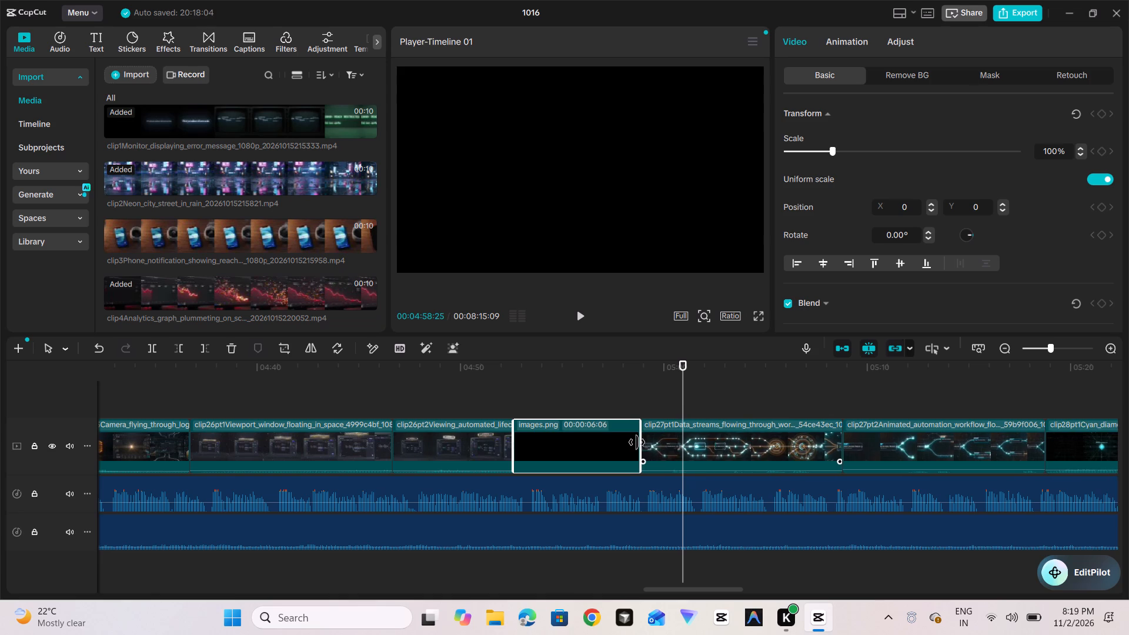
{"action": "left_click_drag", "start_coordinate": [637, 442], "coordinate": [637, 443]}
Play back the timeline from the start of the clip26pt2 automated lifecycle clip to review the extended images.png section.
{"action": "left_click", "coordinate": [395, 396]}
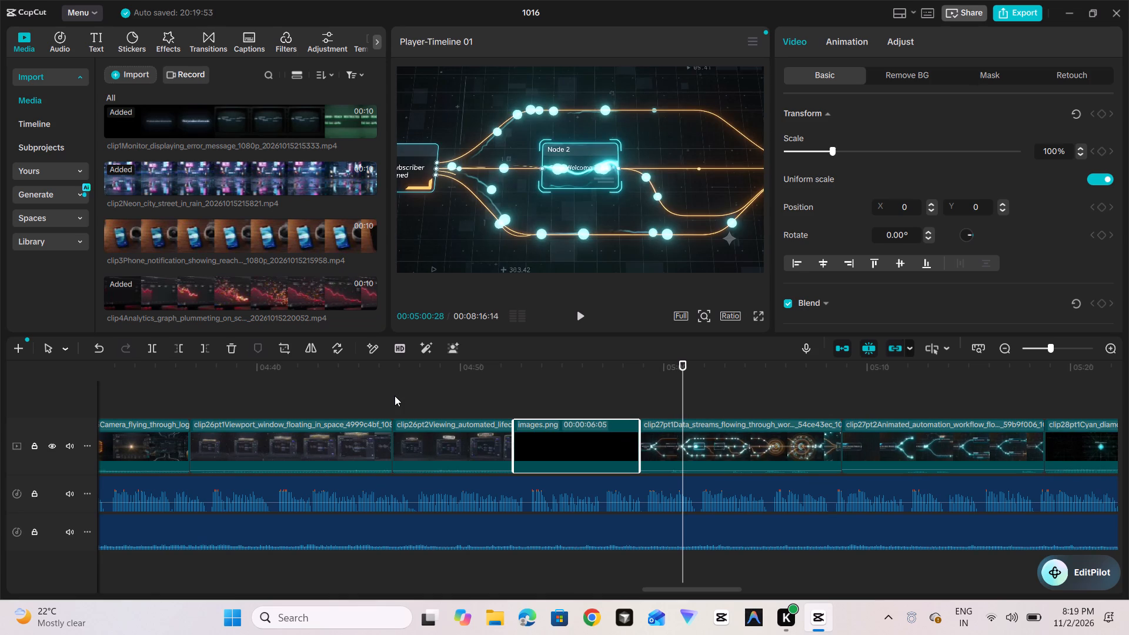
{"action": "key", "text": "space"}
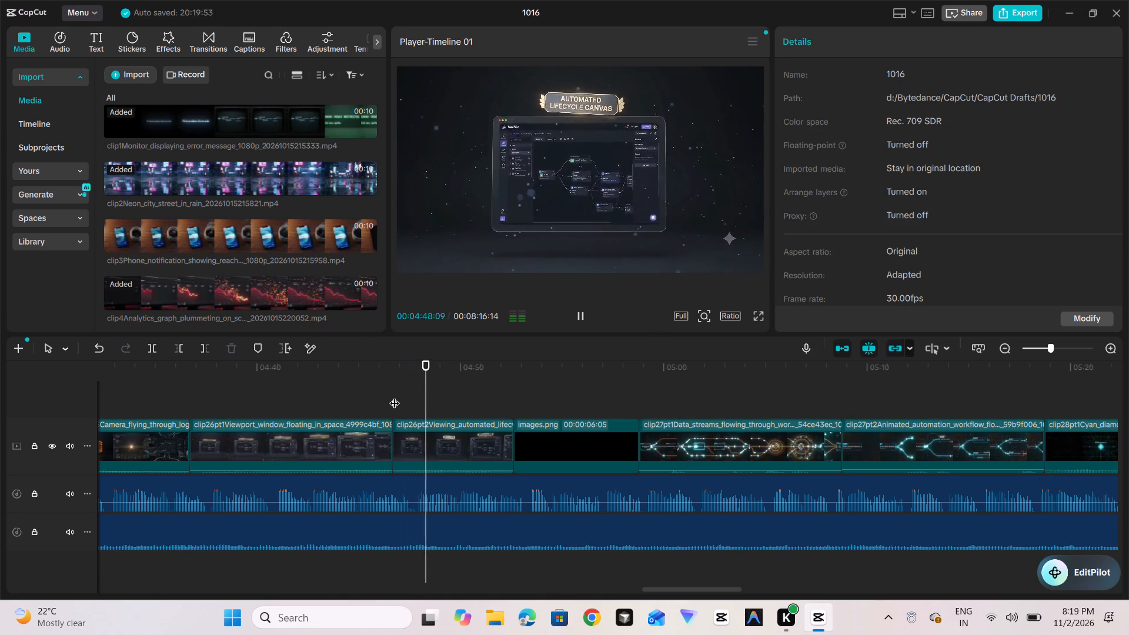
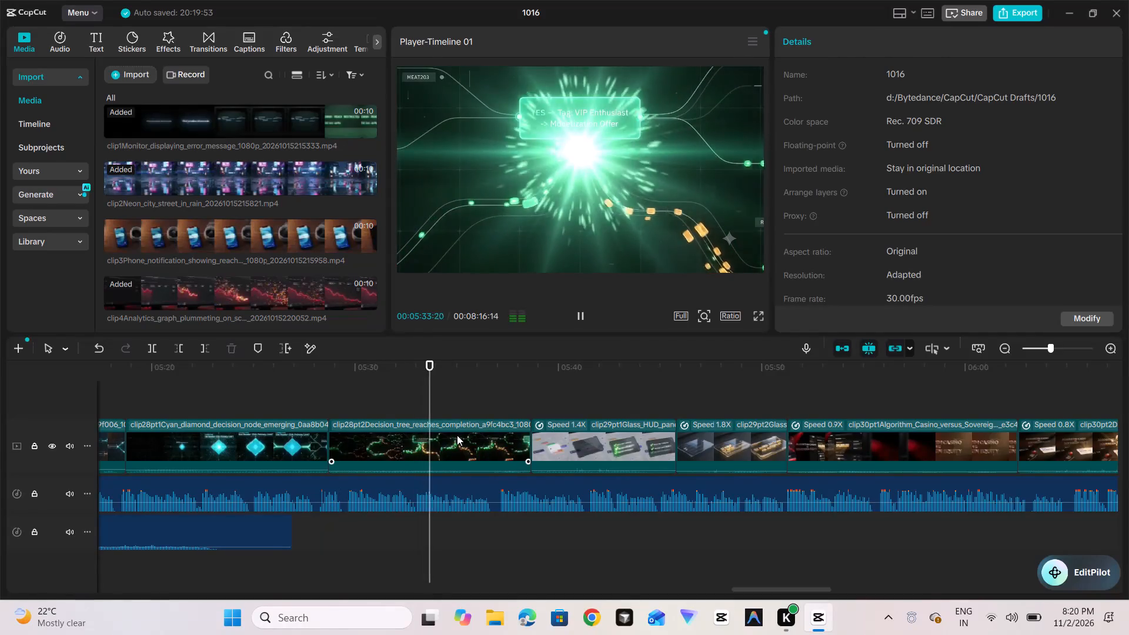
Lower the audio volume of the clip28pt2 decision tree clip to about -38.0 dB.
{"action": "left_click", "coordinate": [457, 435]}
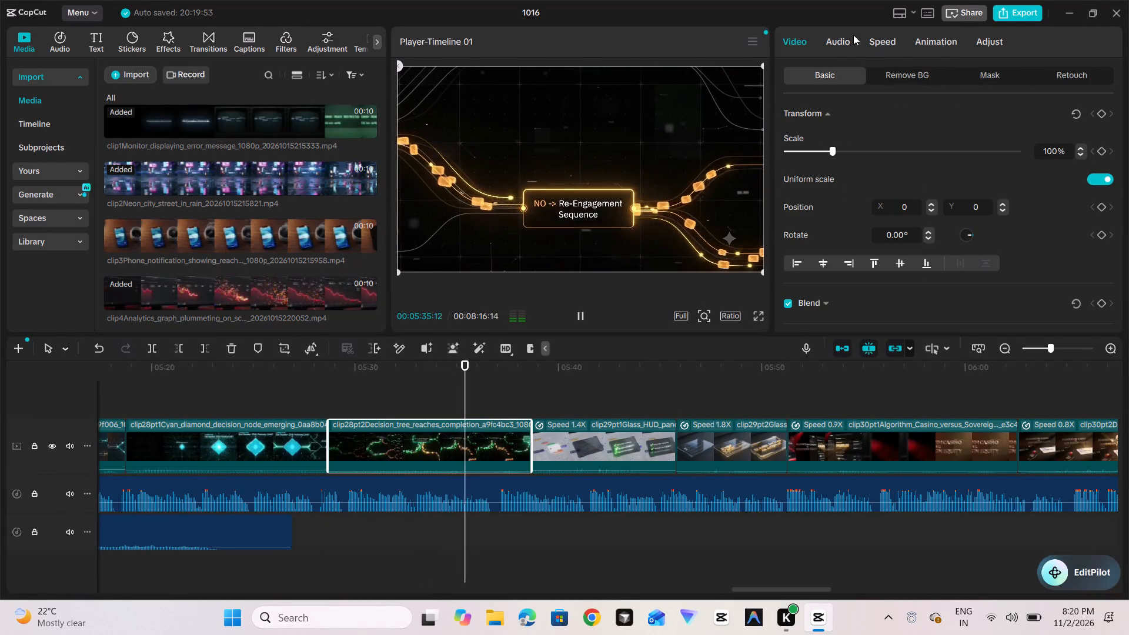
{"action": "left_click", "coordinate": [843, 36]}
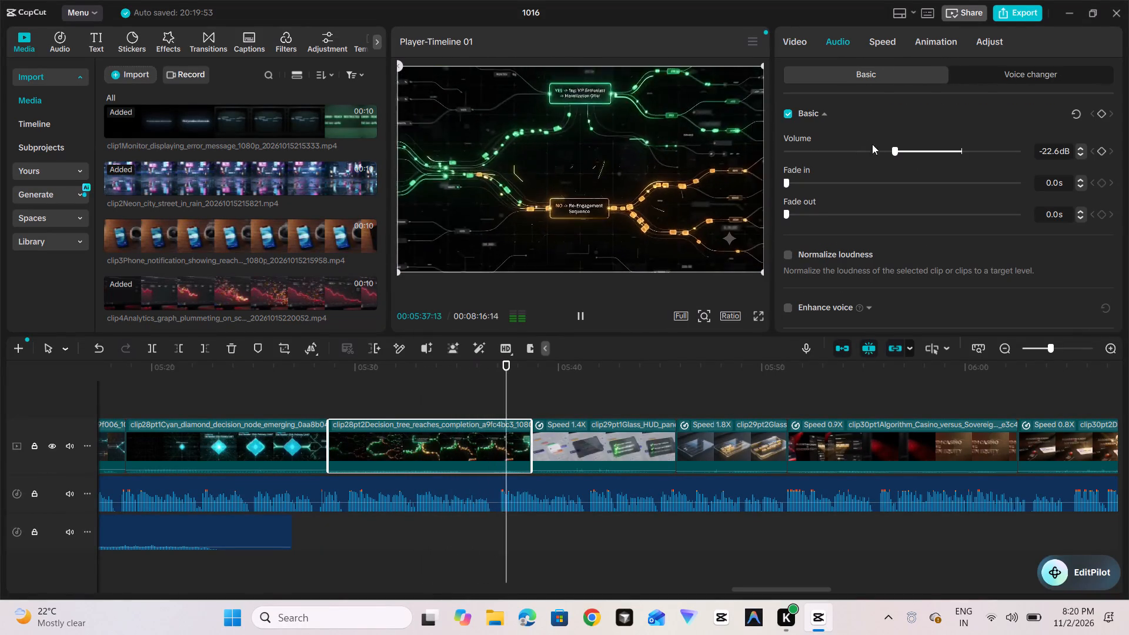
{"action": "left_click_drag", "start_coordinate": [893, 153], "coordinate": [847, 136]}
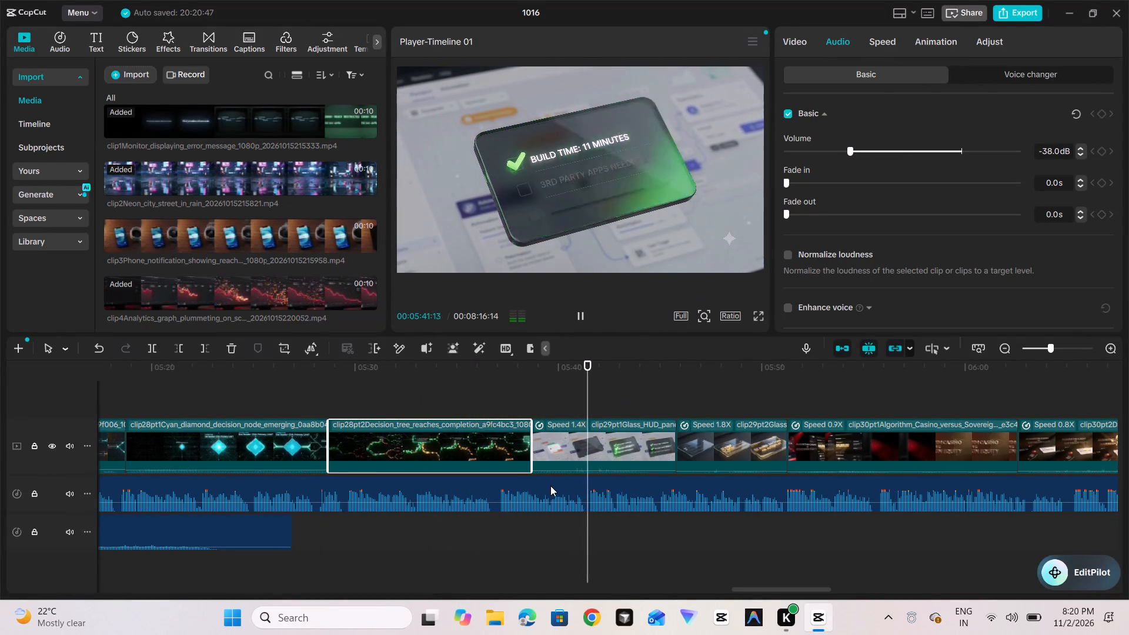
Lower the audio volume of the clip29pt1 glass HUD panel clip to about -29.8 dB.
{"action": "left_click", "coordinate": [622, 453]}
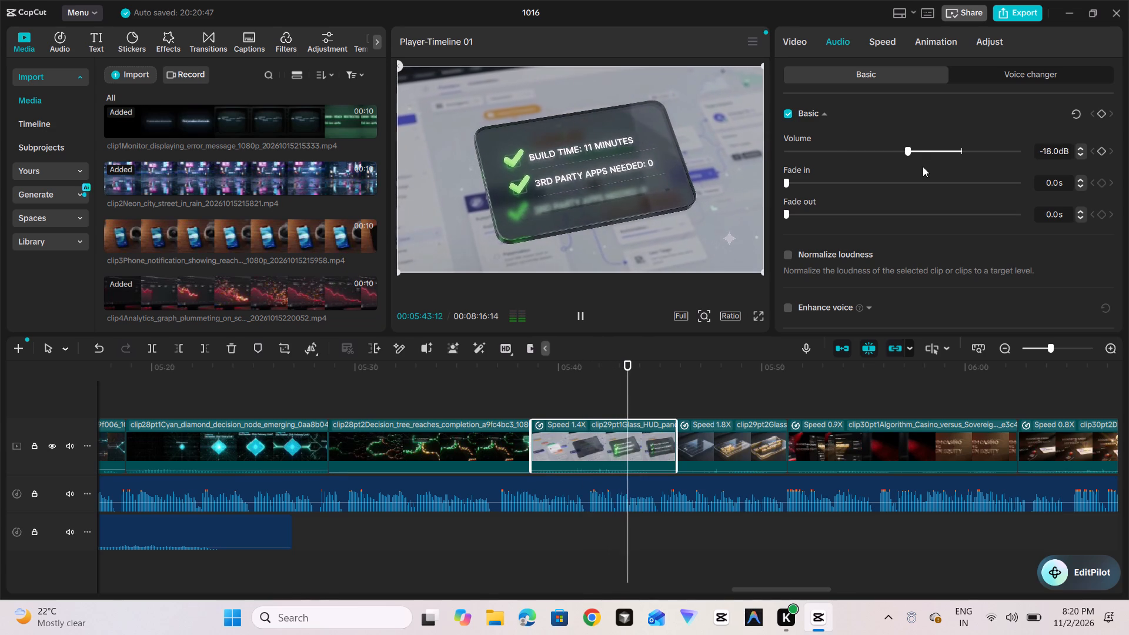
{"action": "left_click_drag", "start_coordinate": [904, 149], "coordinate": [871, 152]}
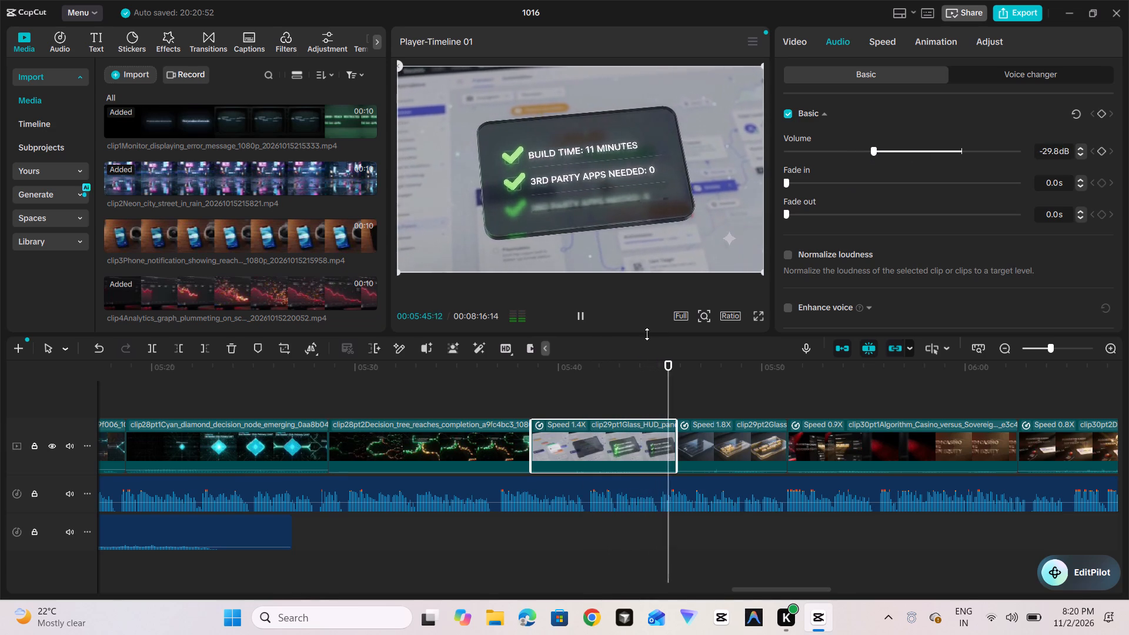
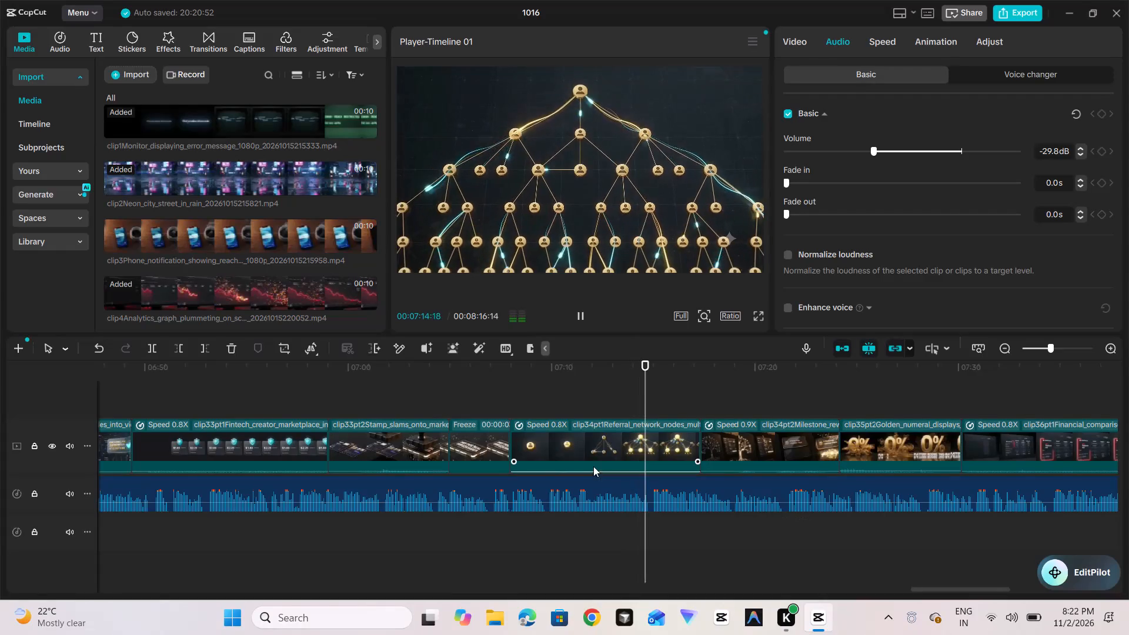
Lower the audio volume of the clip34pt1 referral network nodes clip to about -37.3 dB.
{"action": "left_click", "coordinate": [617, 439]}
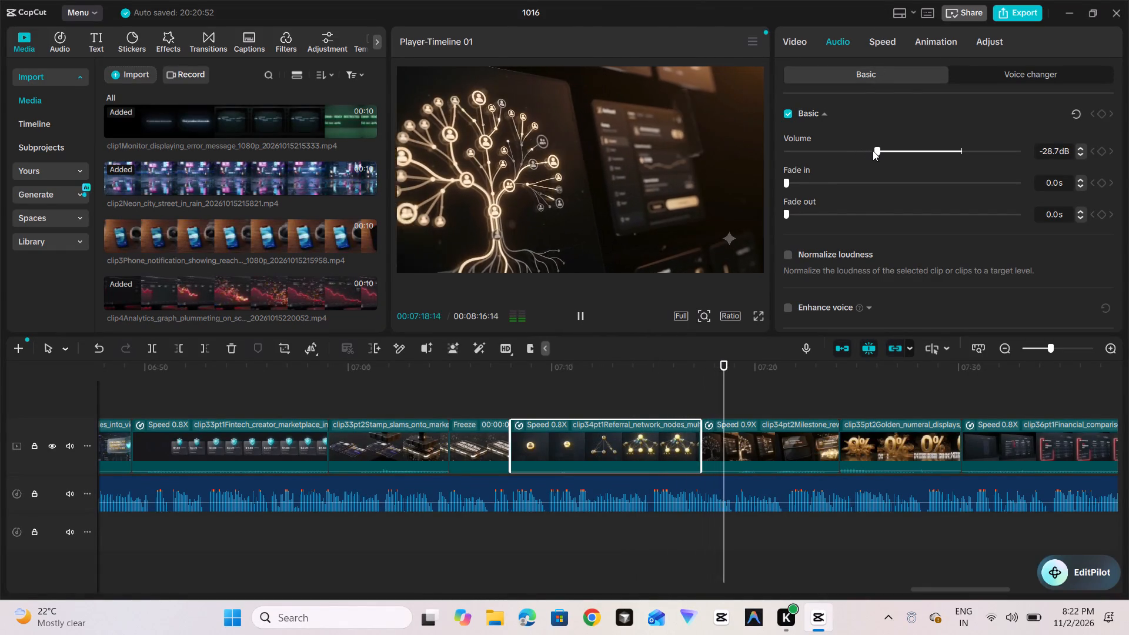
{"action": "left_click_drag", "start_coordinate": [875, 151], "coordinate": [849, 149]}
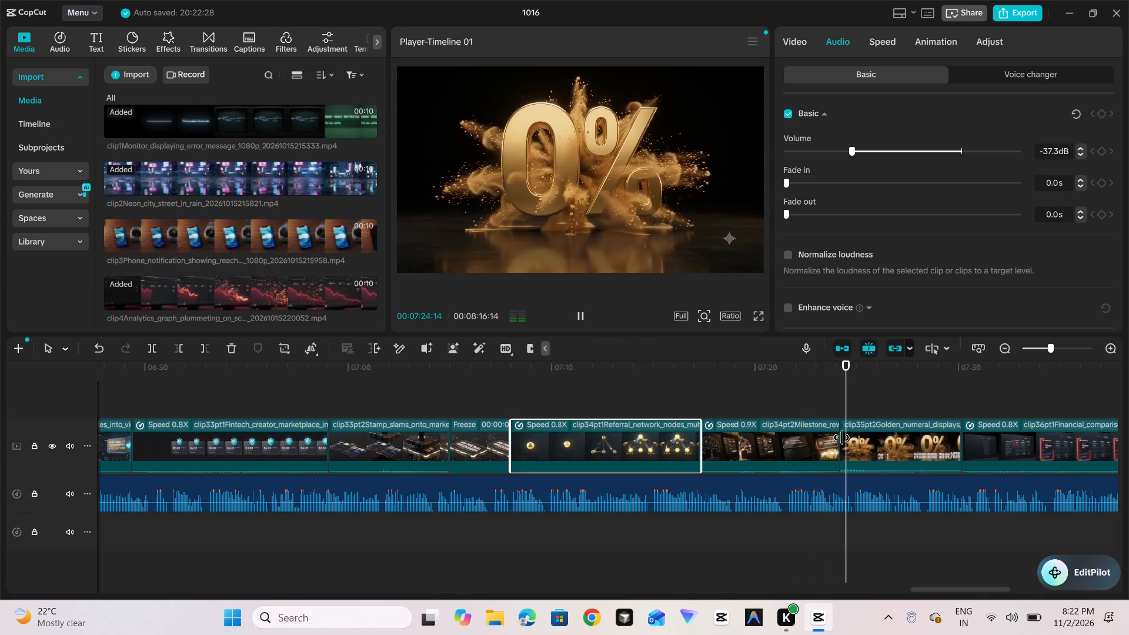
Lower the audio volume of the clip35pt2 golden numeral clip to about -37.3 dB.
{"action": "left_click", "coordinate": [925, 452]}
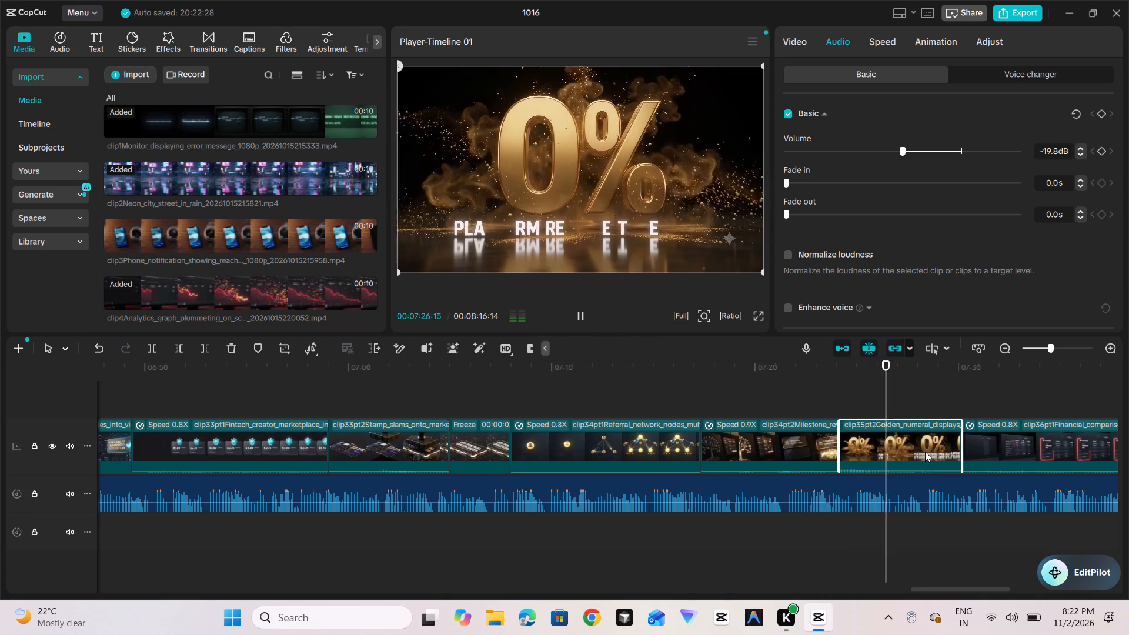
{"action": "left_click_drag", "start_coordinate": [900, 148], "coordinate": [840, 146]}
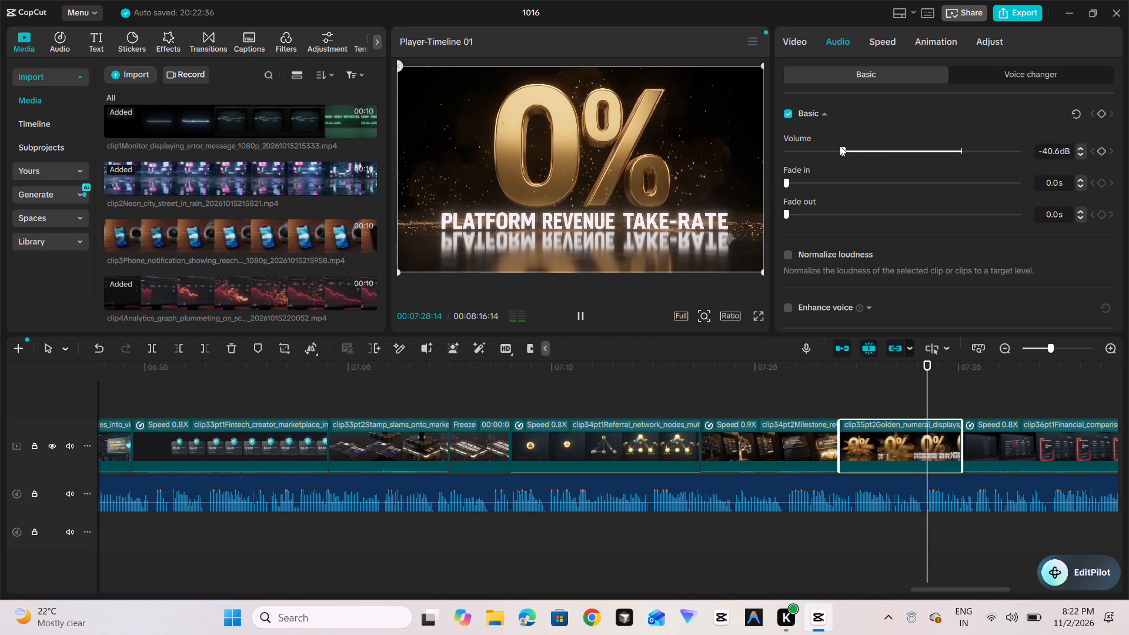
{"action": "left_click_drag", "start_coordinate": [843, 149], "coordinate": [849, 149]}
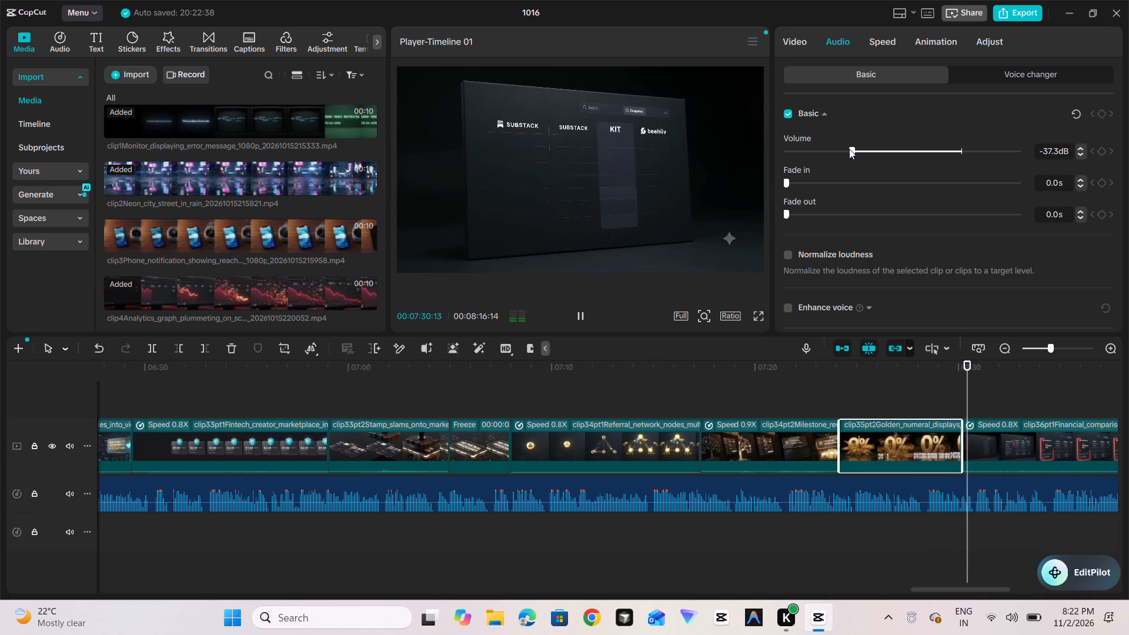
Lower the audio volume of the clip36pt1 financial comparison matrix clip to about -30.4 dB.
{"action": "left_click", "coordinate": [1058, 454]}
{"action": "left_click_drag", "start_coordinate": [894, 152], "coordinate": [869, 149]}
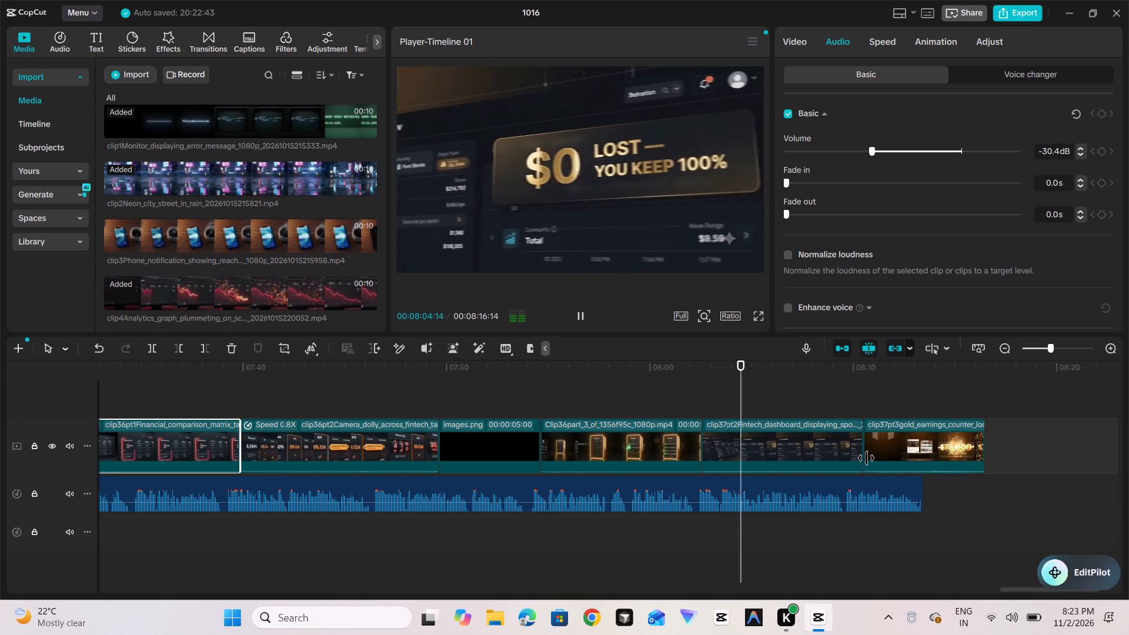
Lower the audio volume of the clip37pt2 fintech dashboard clip to about -30.6 dB.
{"action": "left_click", "coordinate": [800, 443]}
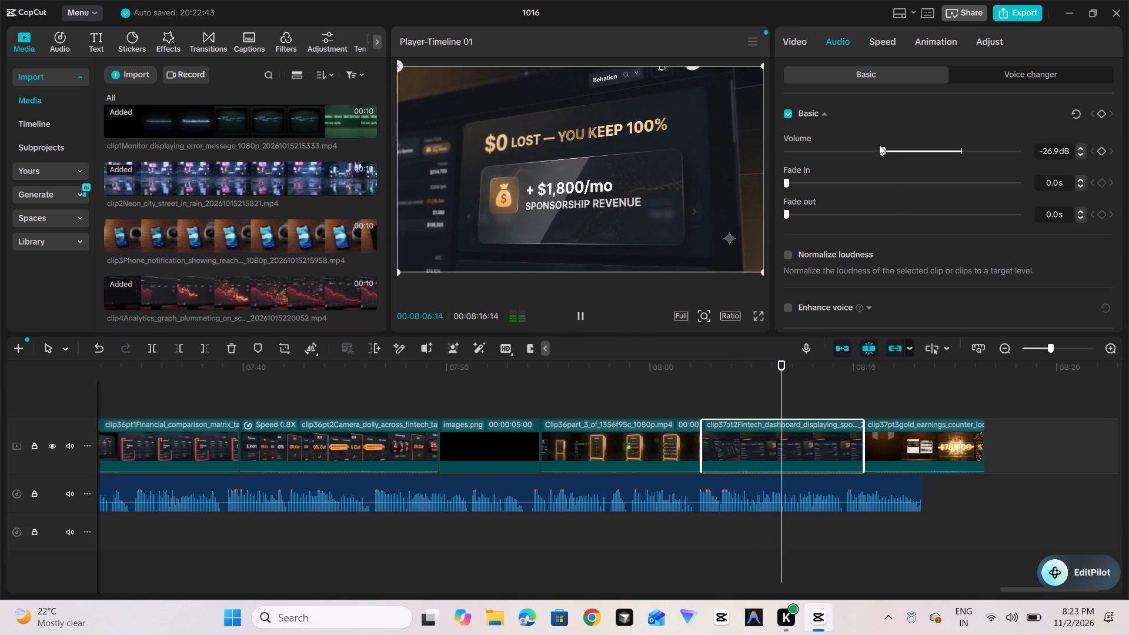